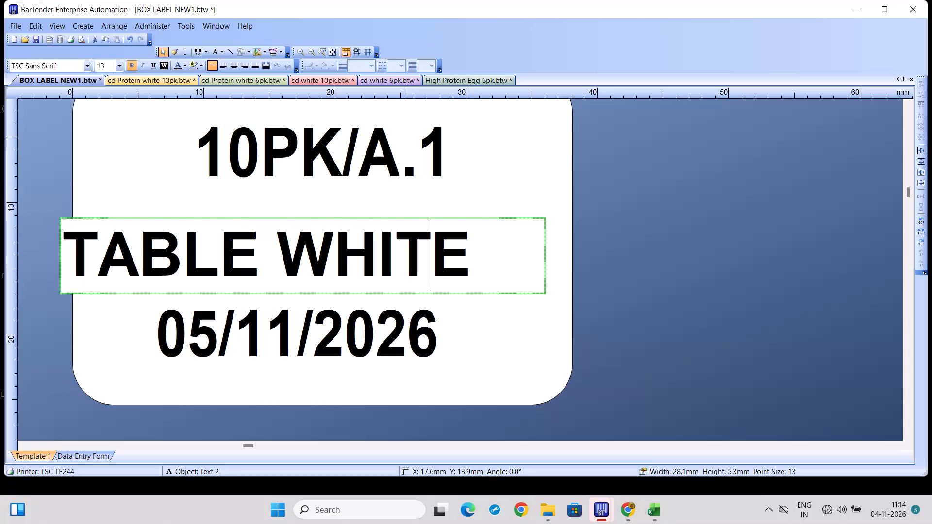
# Replace the product name on the middle line of the 10PK/A.1 box label with ORANGE YOLK.
pyautogui.moveTo(449, 256); pyautogui.dragTo(486, 264)
pyautogui.click(486, 264)
pyautogui.click(486, 264)
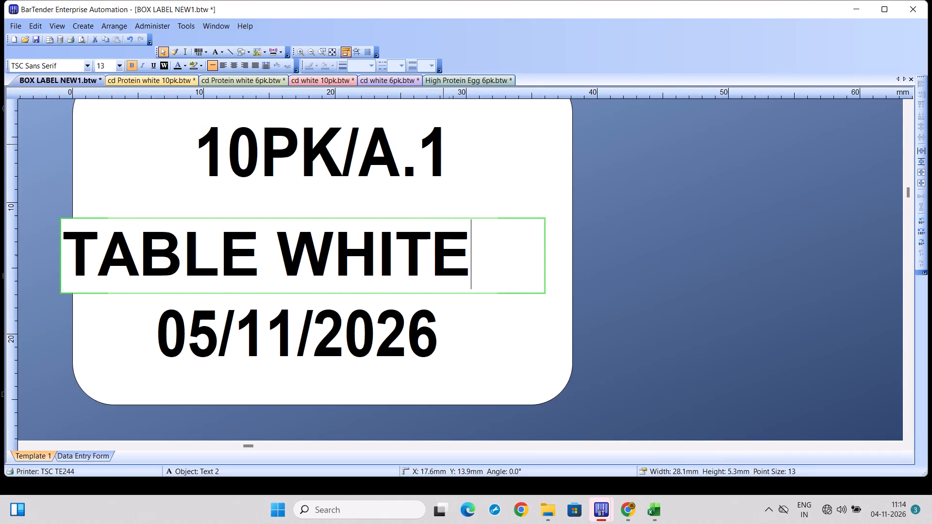
pyautogui.press('BackSpace')
pyautogui.press('BackSpace')
pyautogui.press('BackSpace')
pyautogui.press('BackSpace')
pyautogui.press('BackSpace')
pyautogui.press('BackSpace')
pyautogui.press('BackSpace')
pyautogui.press('BackSpace')
pyautogui.press('BackSpace')
pyautogui.press('BackSpace')
pyautogui.press('BackSpace')
pyautogui.press('BackSpace')
pyautogui.press('BackSpace')
pyautogui.press('BackSpace')
pyautogui.press('BackSpace')
pyautogui.press('BackSpace')
pyautogui.press('BackSpace')
pyautogui.press('BackSpace')
pyautogui.press('BackSpace')
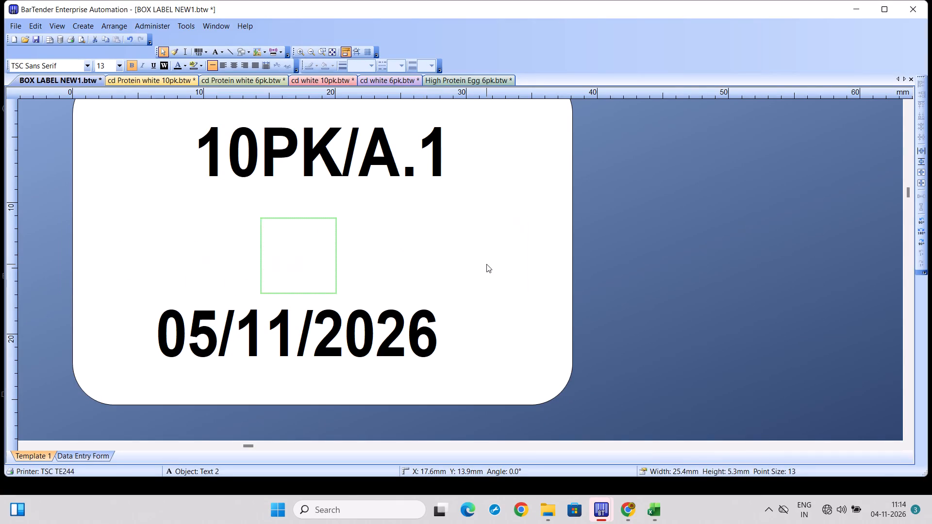
pyautogui.write('OR')
pyautogui.write('ANGE')
pyautogui.press('space')
pyautogui.write('YOLK')
pyautogui.press('Return')
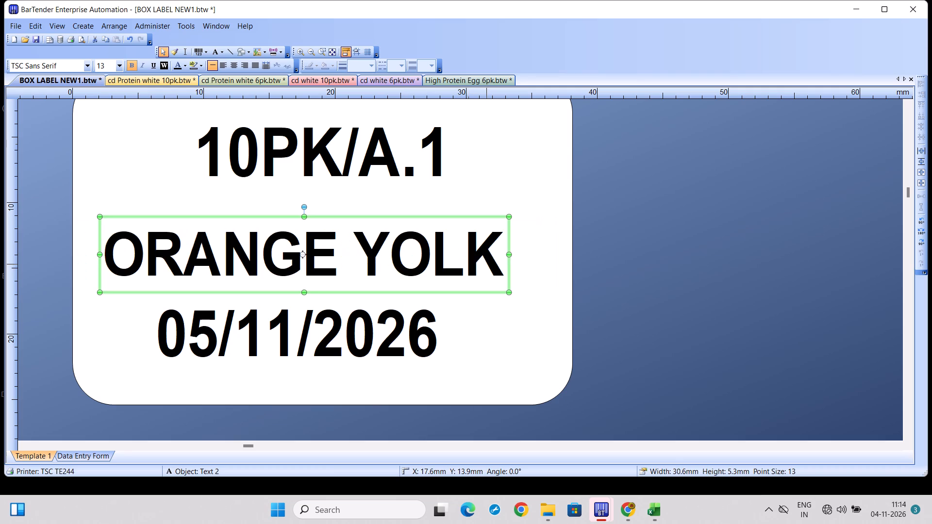
# Print 30 copies of the ORANGE YOLK box label on the TSC TE244 printer.
pyautogui.hotkey('ctrl', 'p')
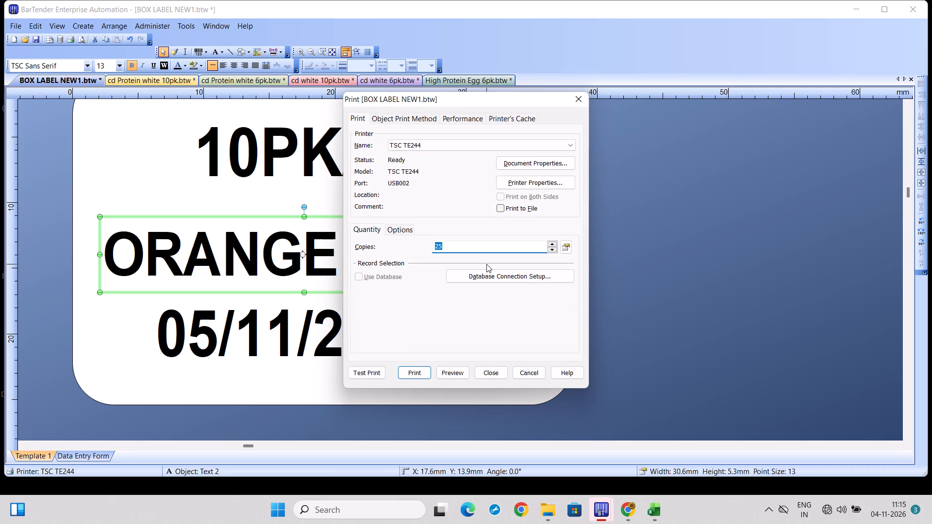
pyautogui.press('BackSpace')
pyautogui.write('30')
pyautogui.press('Return')
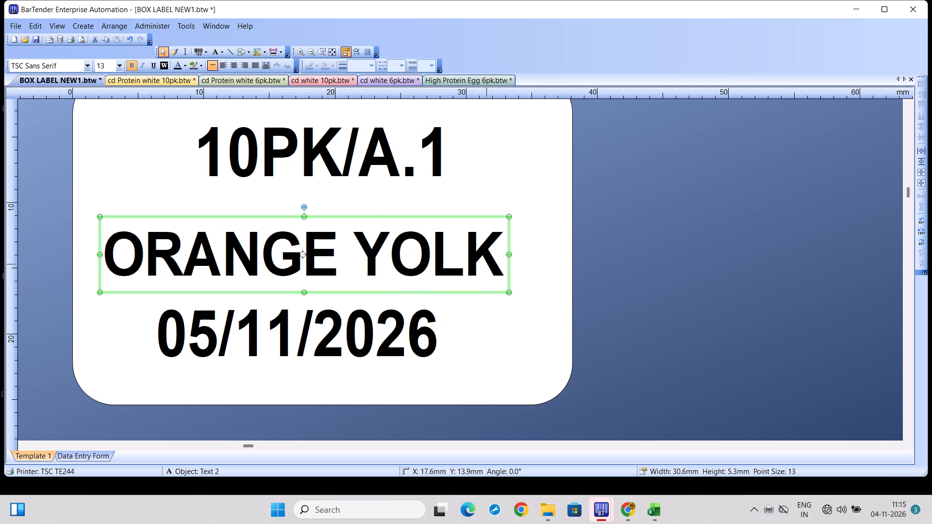
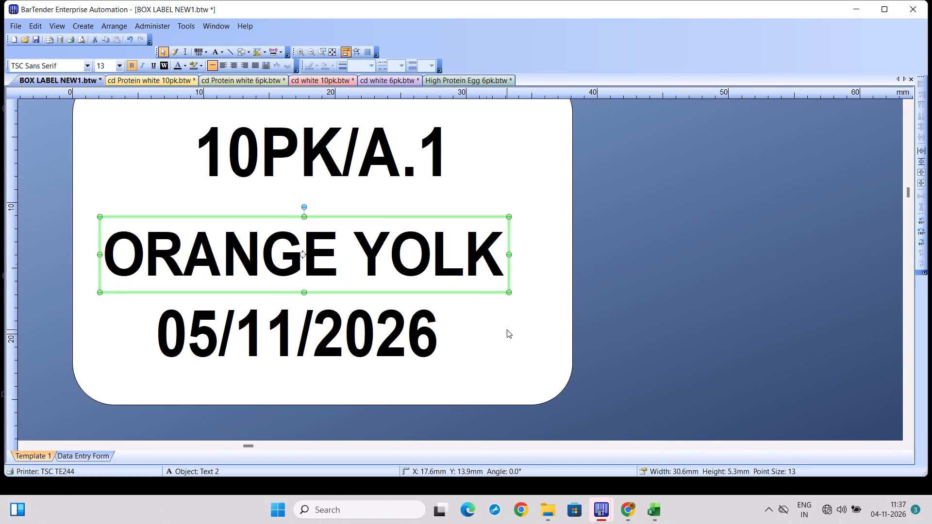
# Print another 30 copies of the 10PK/A.1 ORANGE YOLK box label on the TSC TE244 printer.
pyautogui.hotkey('ctrl', 'p')
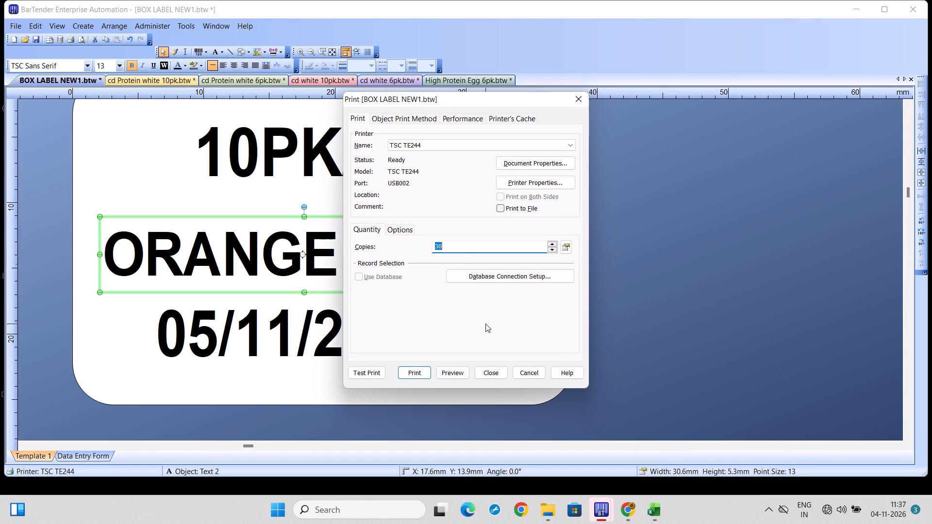
pyautogui.press('Return')
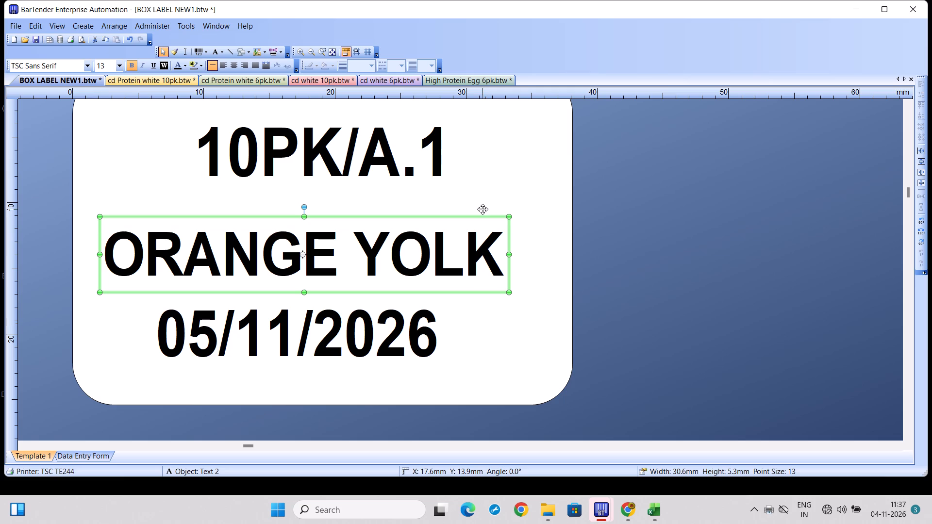
# Change the pack size on the top line of the ORANGE YOLK box label so it reads 6PK/A.1.
pyautogui.click(343, 135)
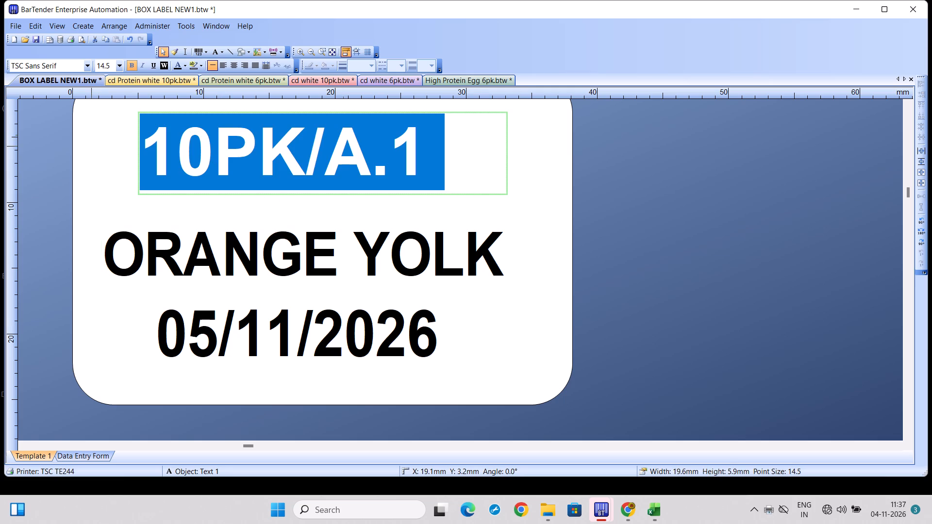
pyautogui.click(213, 160)
pyautogui.press('BackSpace')
pyautogui.press('BackSpace')
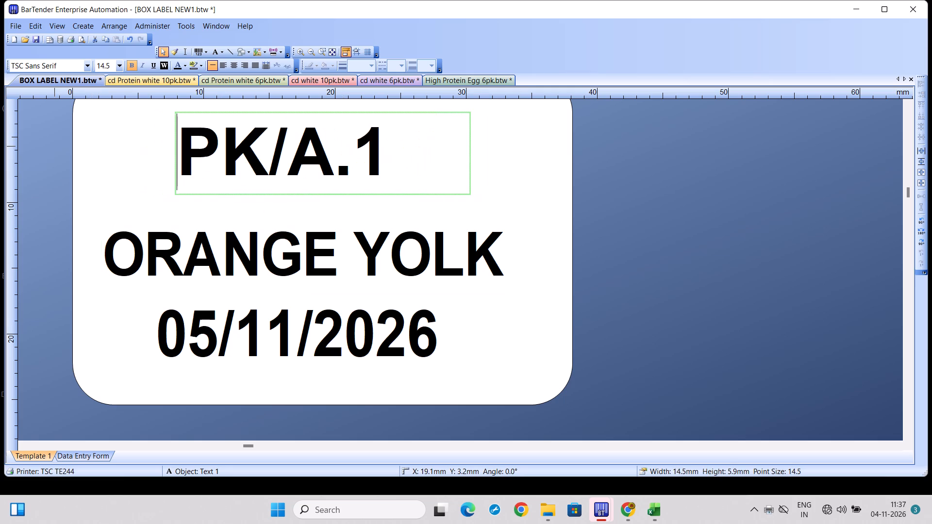
pyautogui.press('6')
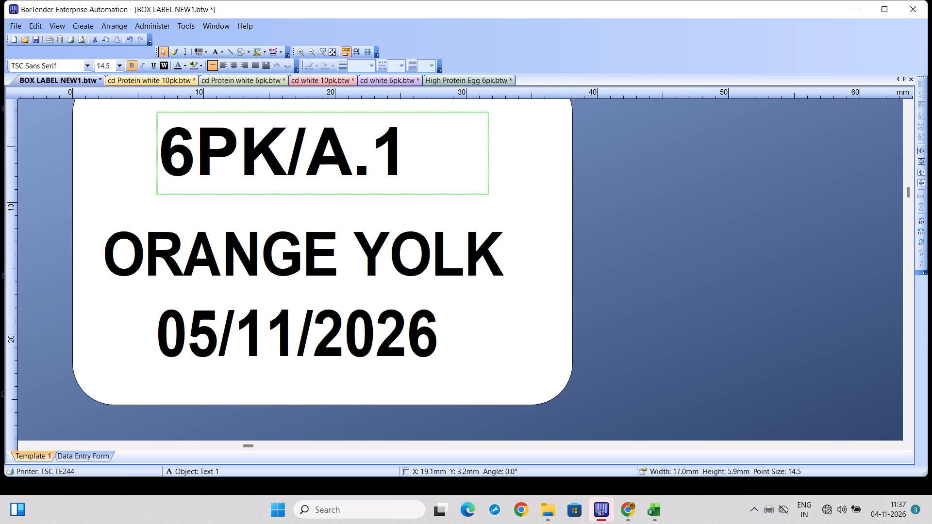
pyautogui.press('Return')
# Print 30 copies of the 6PK/A.1 ORANGE YOLK box label on the TSC TE244 printer.
pyautogui.hotkey('ctrl', 'p')
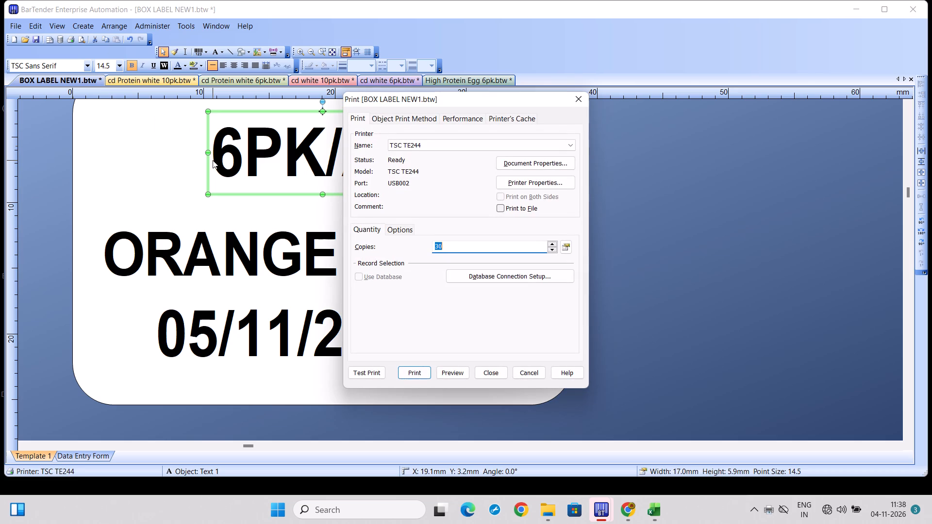
pyautogui.press('Return')
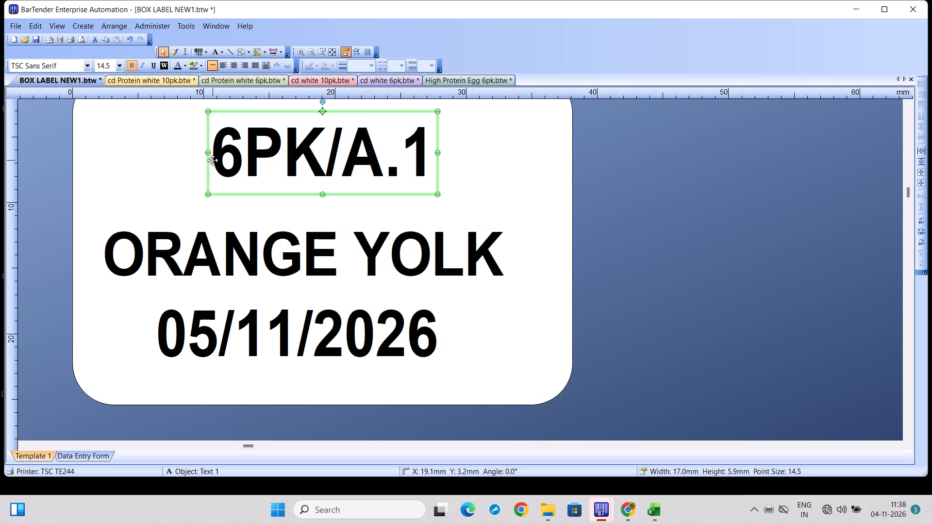
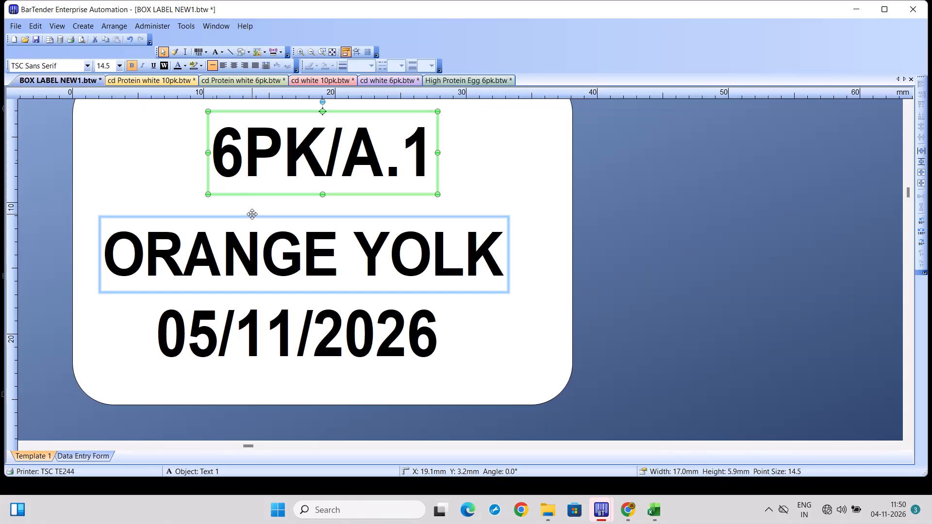
# Replace the product name ORANGE YOLK on the box label's middle line with TABLE WHITE.
pyautogui.click(263, 245)
pyautogui.press('BackSpace')
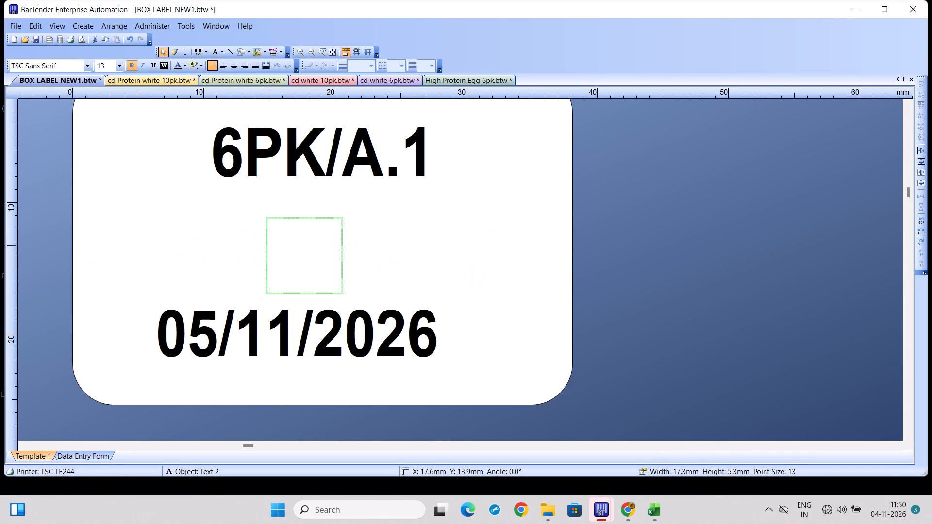
pyautogui.write('TA')
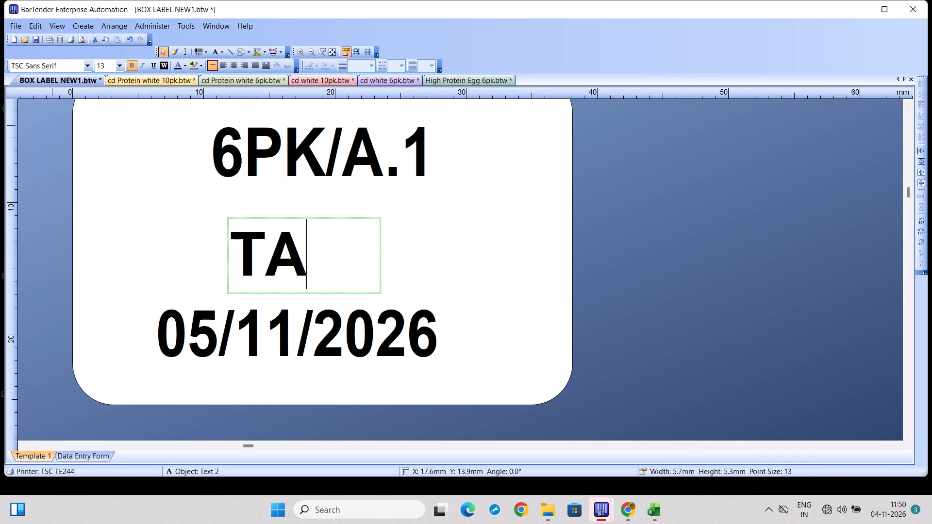
pyautogui.write('BLR')
pyautogui.press('BackSpace')
pyautogui.write('E')
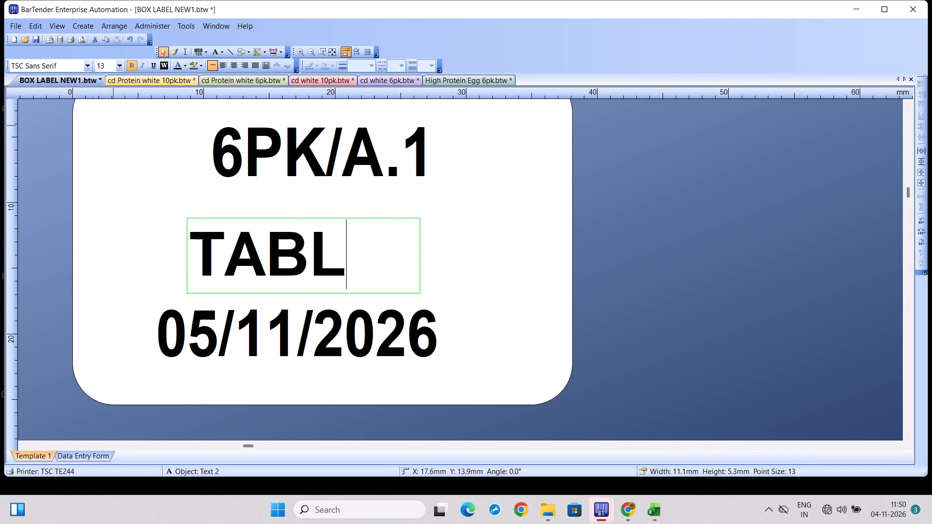
pyautogui.press('space')
pyautogui.write('WHITE')
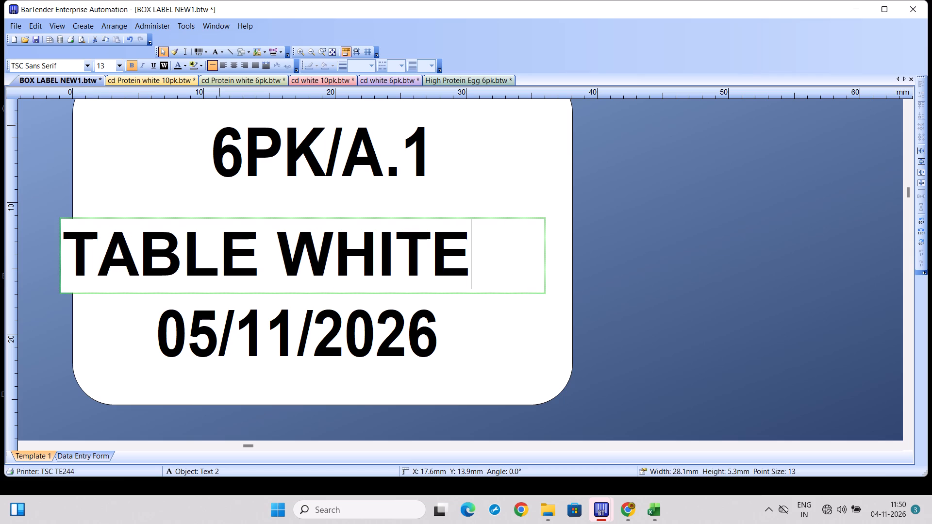
# Change the pack size on the top line of the TABLE WHITE box label so it reads 10PK/A.1.
pyautogui.click(238, 158)
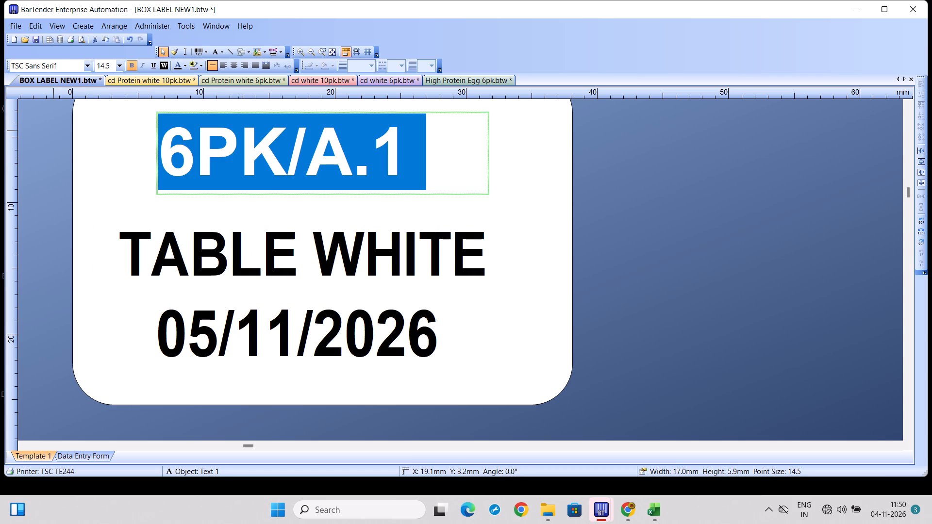
pyautogui.click(193, 145)
pyautogui.press('BackSpace')
pyautogui.write('10')
# Print 180 copies of the 10PK/A.1 TABLE WHITE box label on the TSC TE244 printer.
pyautogui.hotkey('ctrl', 'p')
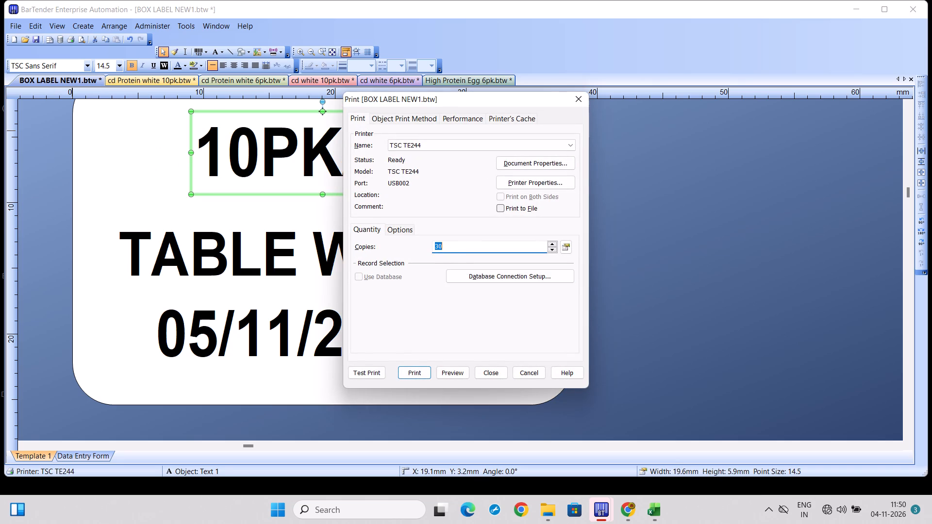
pyautogui.press('BackSpace')
pyautogui.press('1')
pyautogui.press('8')
pyautogui.press('0')
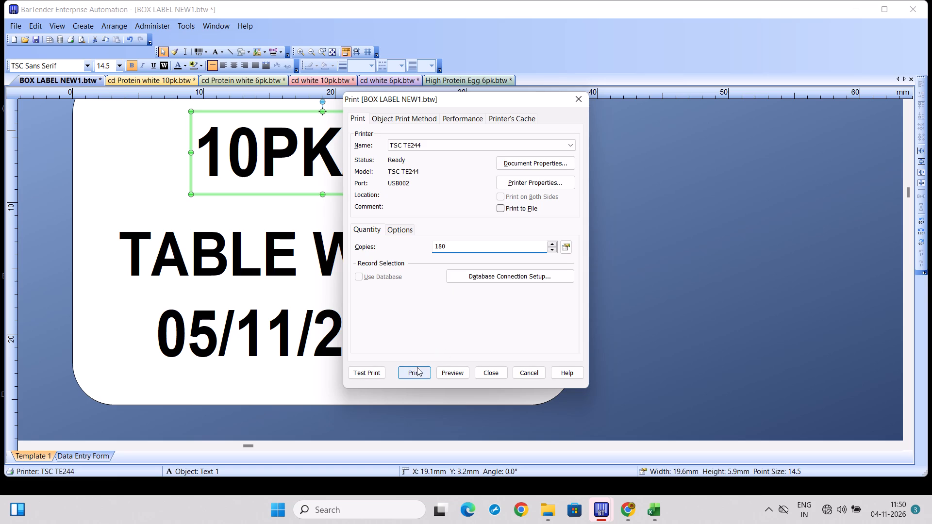
pyautogui.click(417, 374)
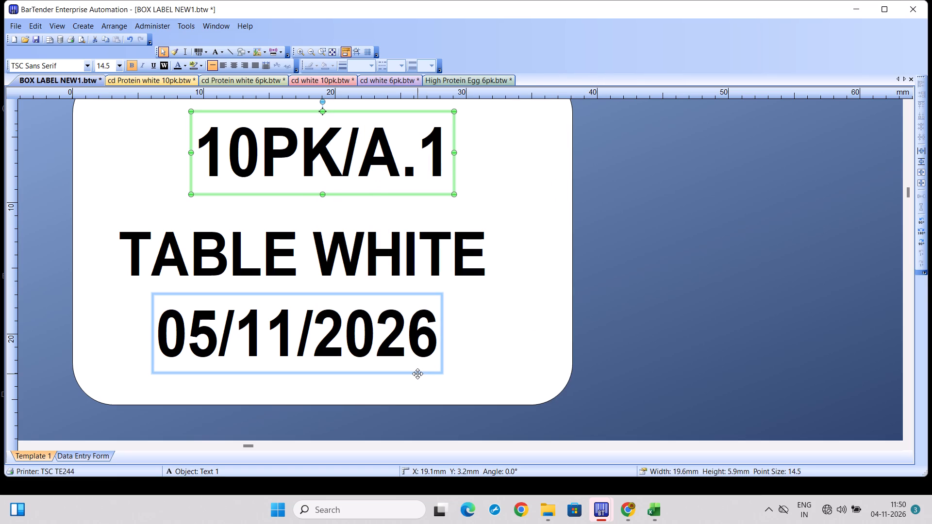
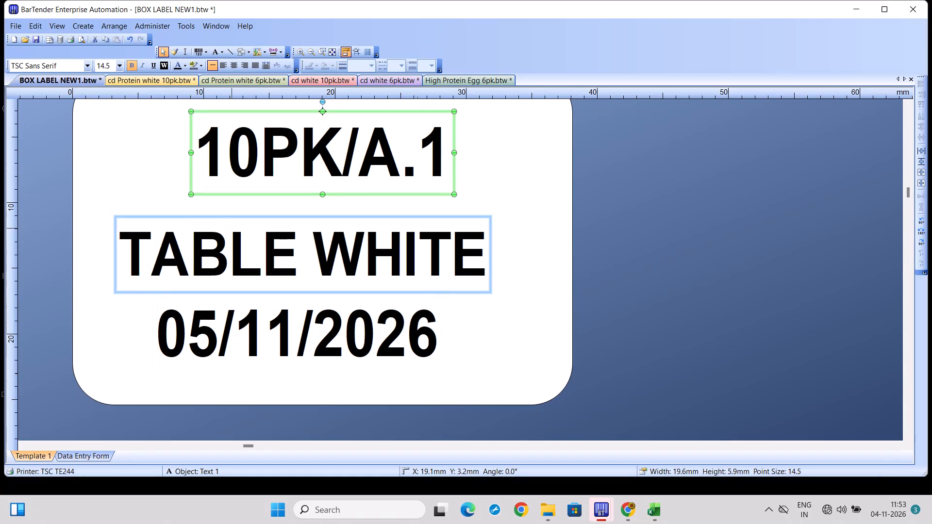
# Replace the product name TABLE WHITE on the box label's middle line with FRM WHITE.
pyautogui.click(244, 236)
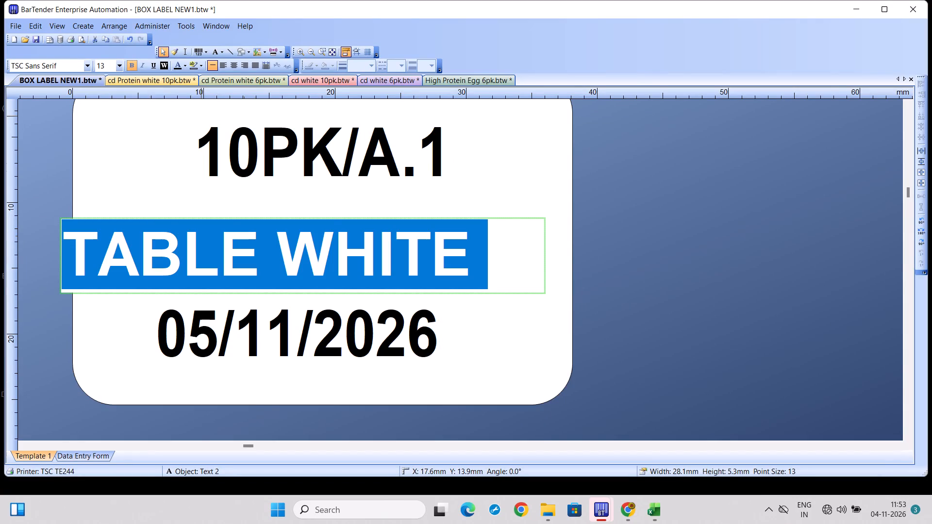
pyautogui.press('BackSpace')
pyautogui.write('FR,')
pyautogui.press('BackSpace')
pyautogui.press('m')
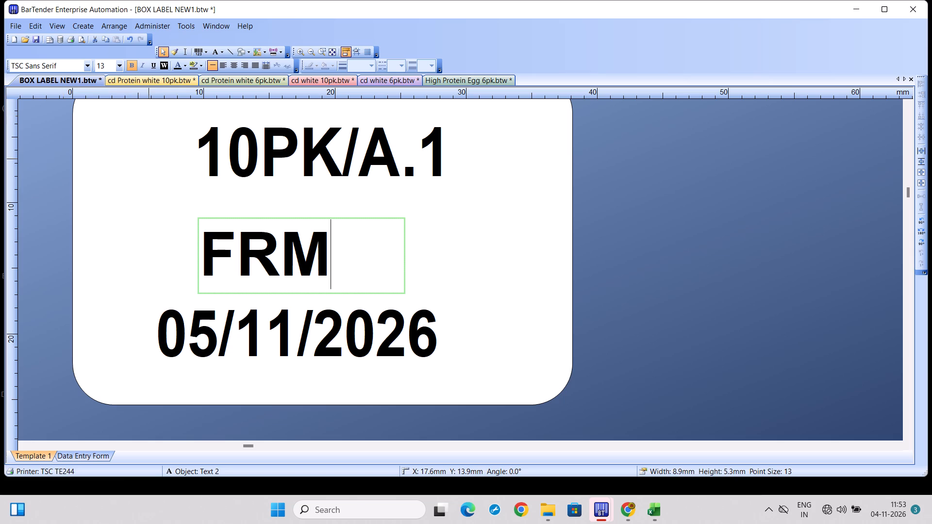
pyautogui.press('space')
pyautogui.write('WHITE')
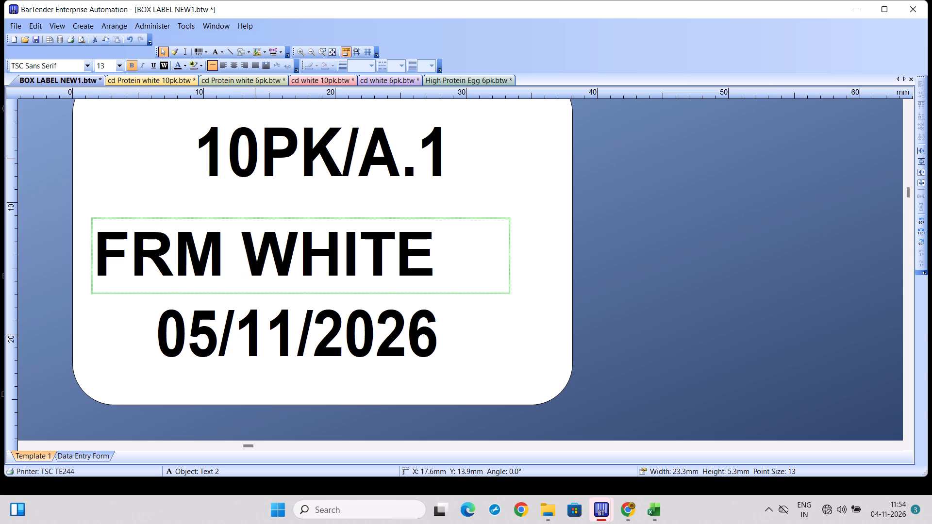
# Print 15 copies of the 10PK/A.1 FRM WHITE box label on the TSC TE244 printer.
pyautogui.hotkey('ctrl', 'p')
pyautogui.click(455, 248)
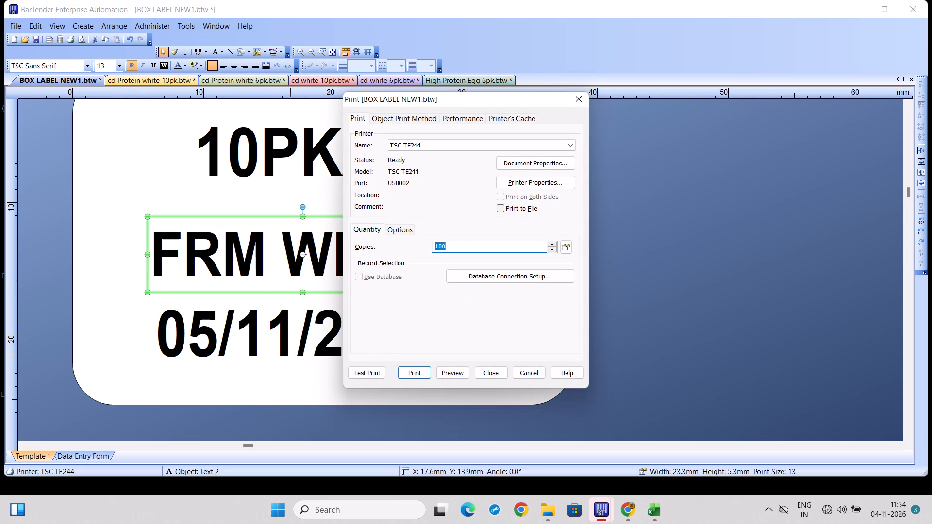
pyautogui.press('BackSpace')
pyautogui.press('BackSpace')
pyautogui.press('5')
pyautogui.click(415, 374)
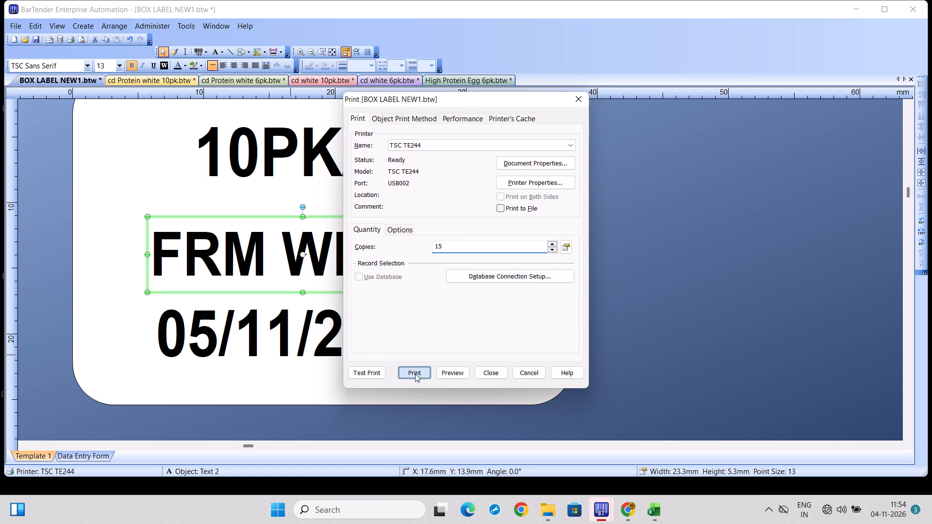
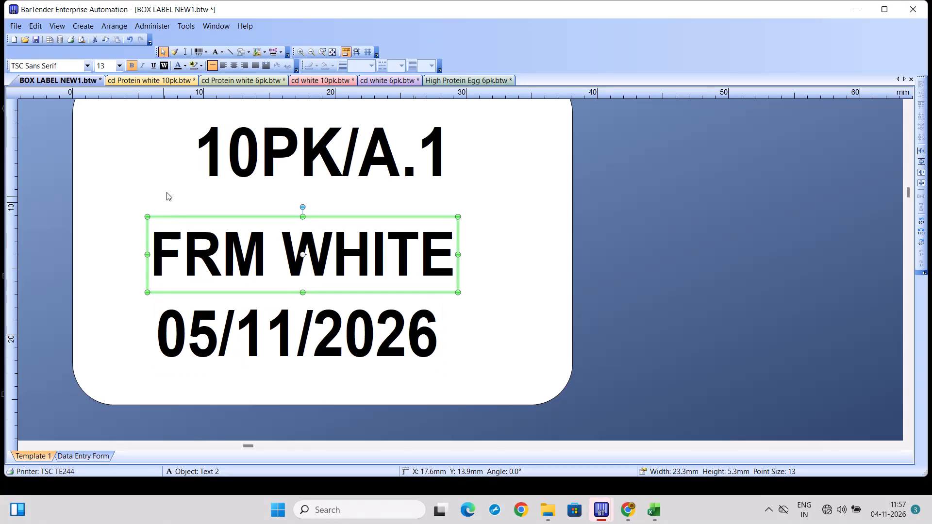
# Change the pack size on the box label's top line from 10PK to 06PK, keeping the /A.1 suffix.
pyautogui.click(251, 158)
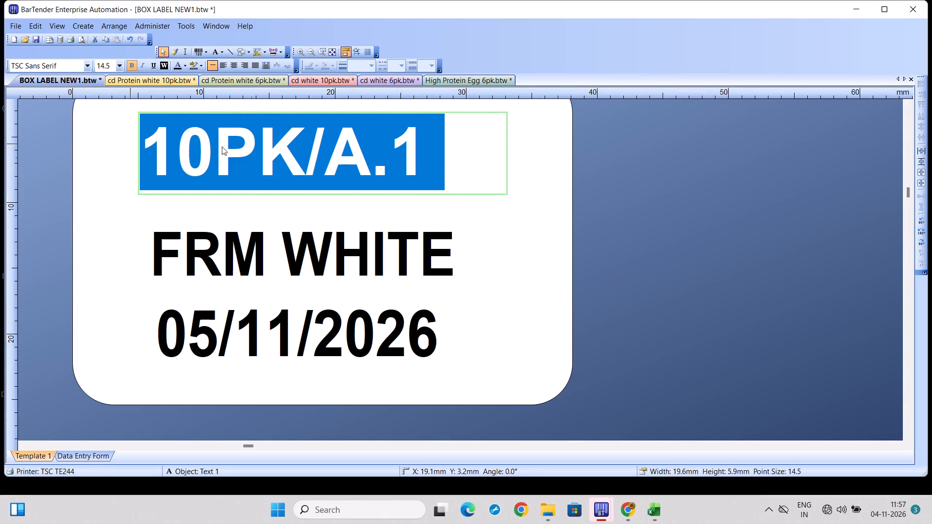
pyautogui.click(210, 148)
pyautogui.press('BackSpace')
pyautogui.press('BackSpace')
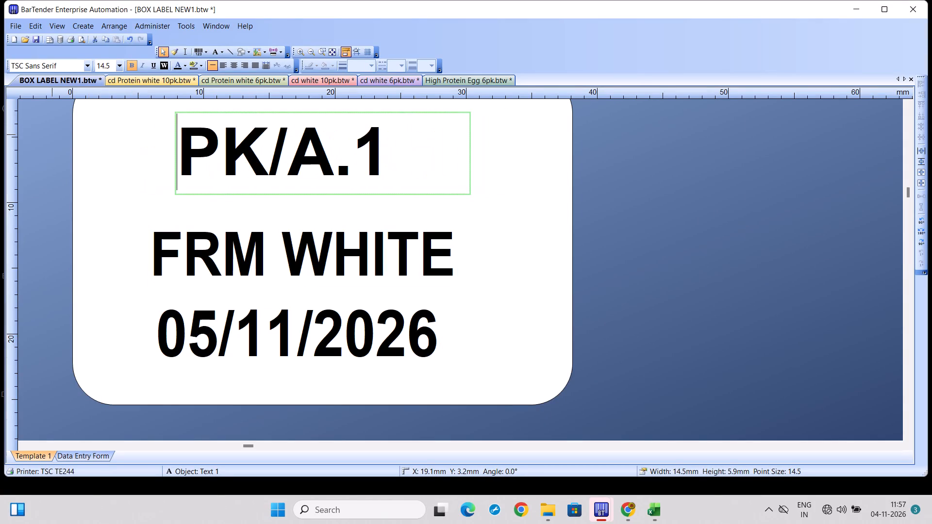
pyautogui.write('06')
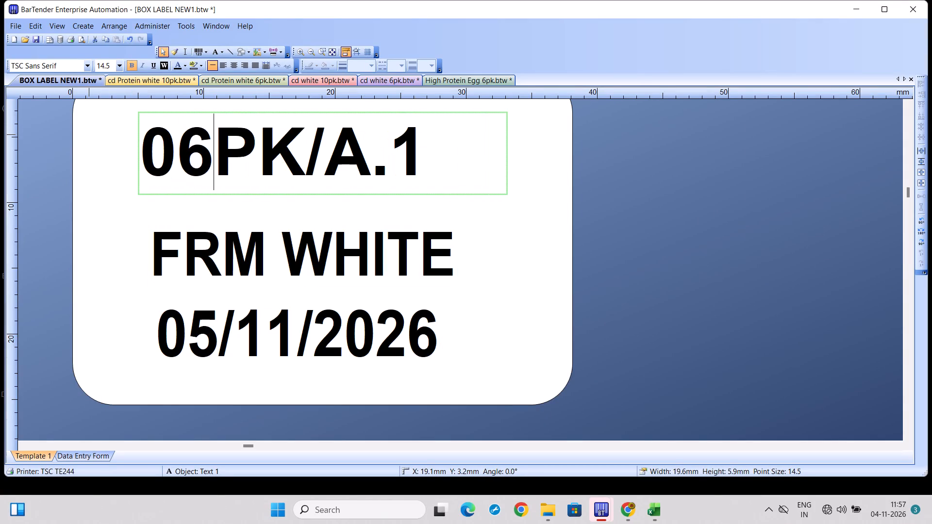
# Print 15 copies of the 06PK/A.1 FRM WHITE box label on the TSC TE244 printer.
pyautogui.hotkey('ctrl', 'p')
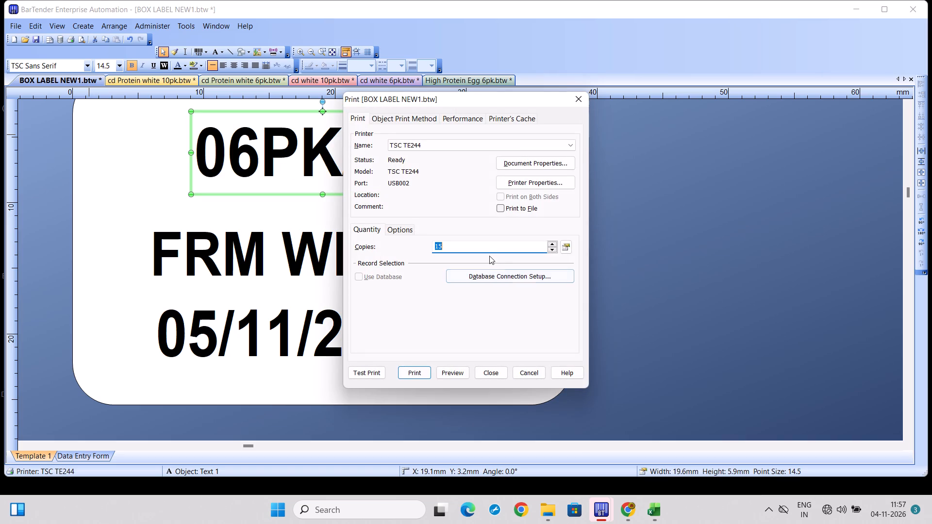
pyautogui.click(480, 314)
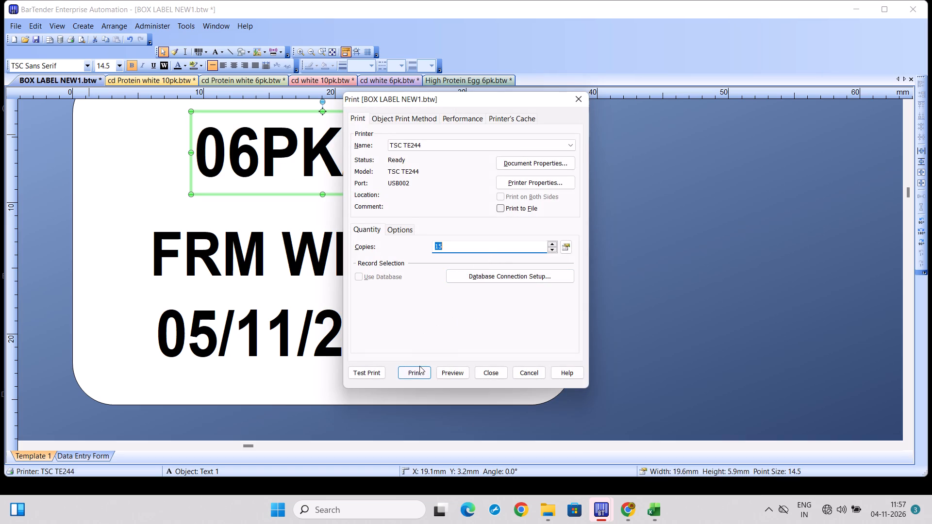
pyautogui.click(419, 374)
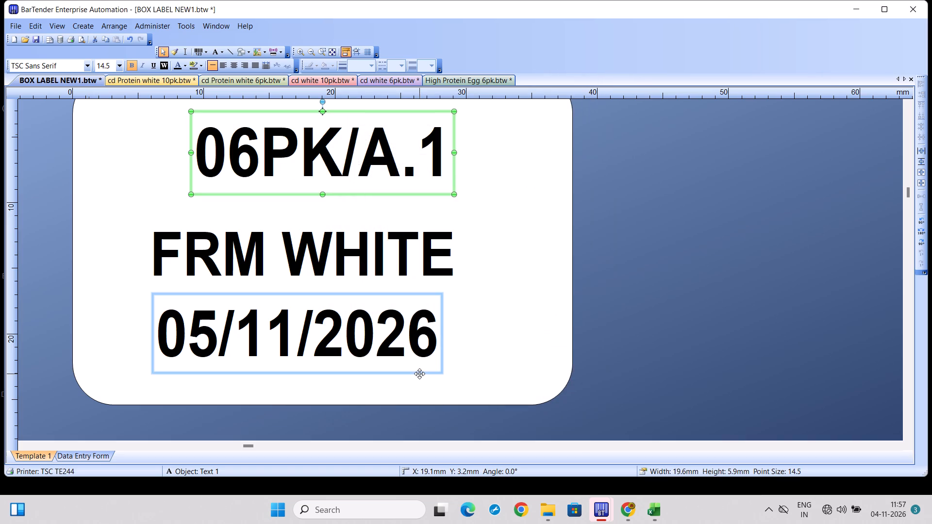
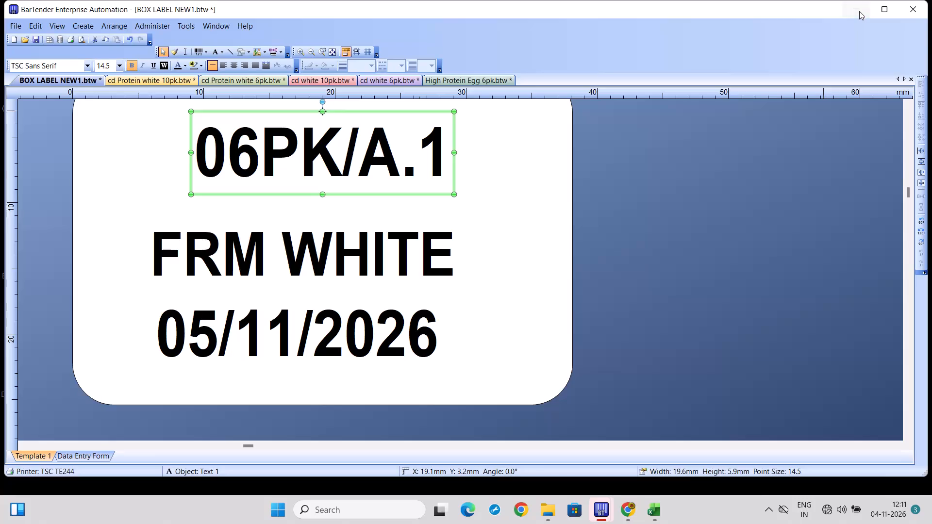
# Minimise the box label window and dismiss the New Document Wizard in the empty BarTender window without creating a document.
pyautogui.click(846, 7)
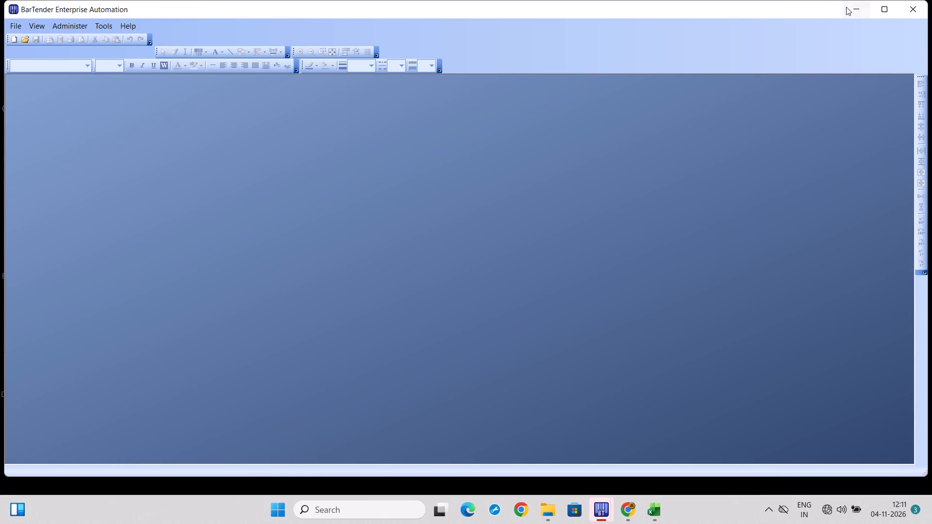
pyautogui.click(846, 7)
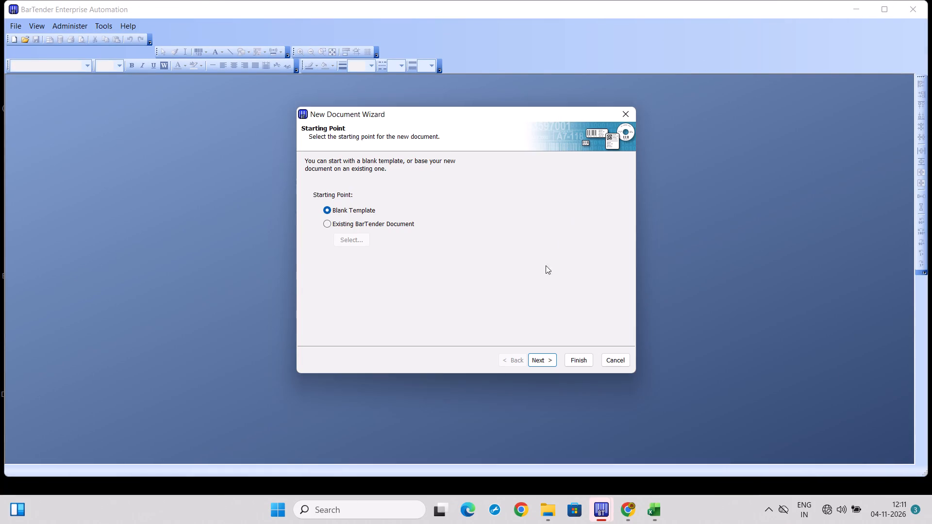
pyautogui.click(625, 115)
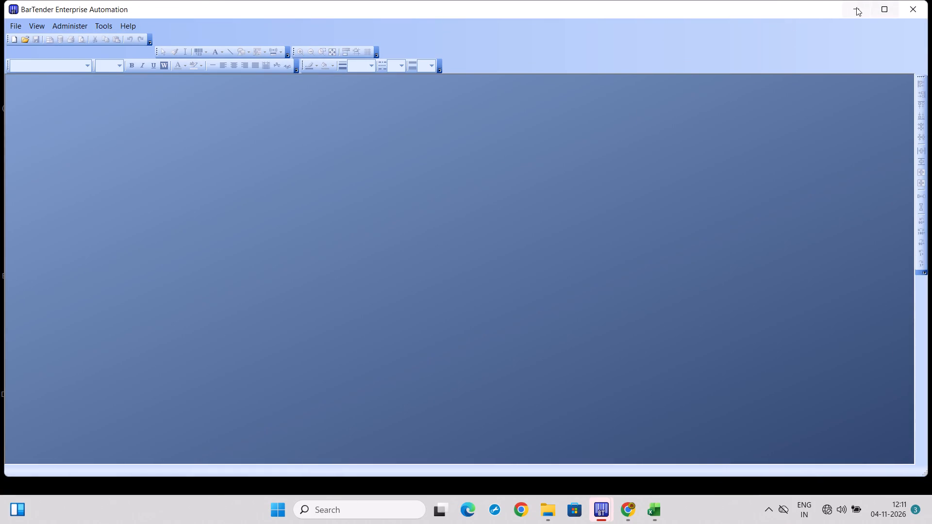
pyautogui.click(853, 7)
pyautogui.click(853, 7)
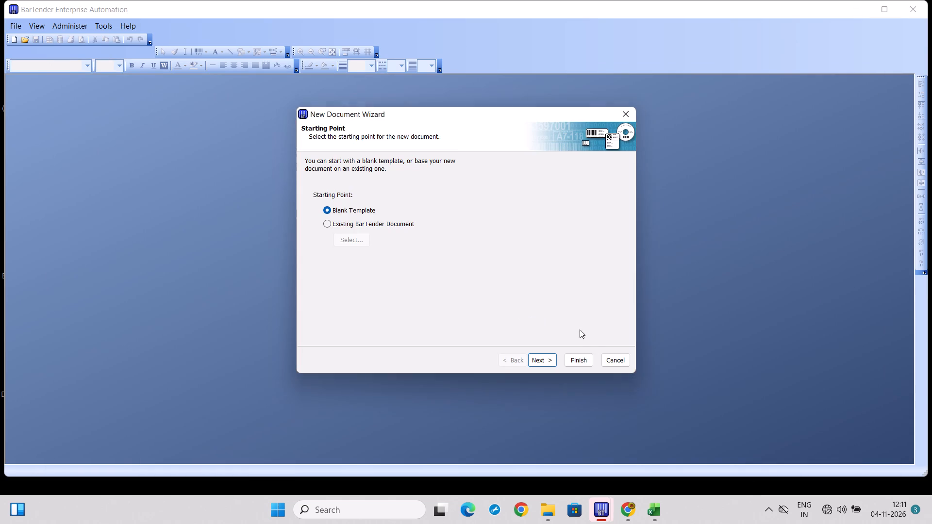
pyautogui.click(602, 356)
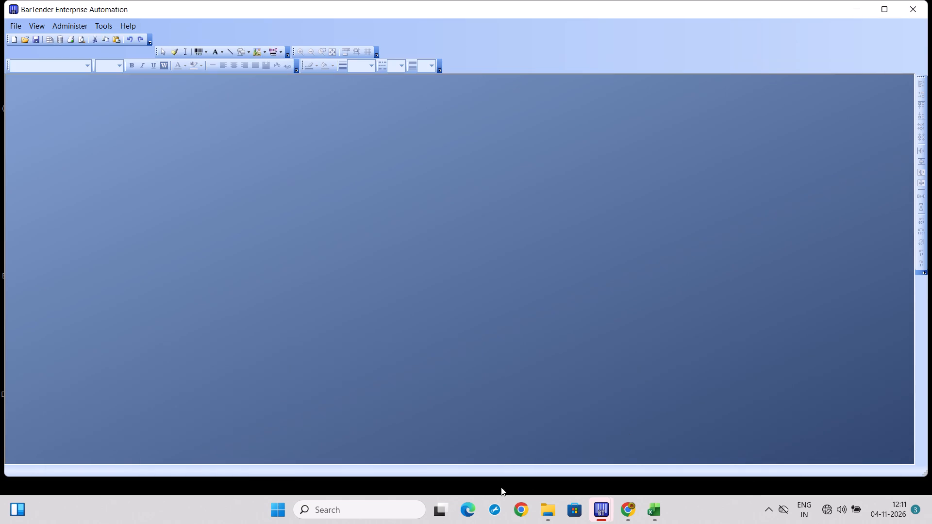
# Open Google Chrome to its profile selection window.
pyautogui.click(517, 504)
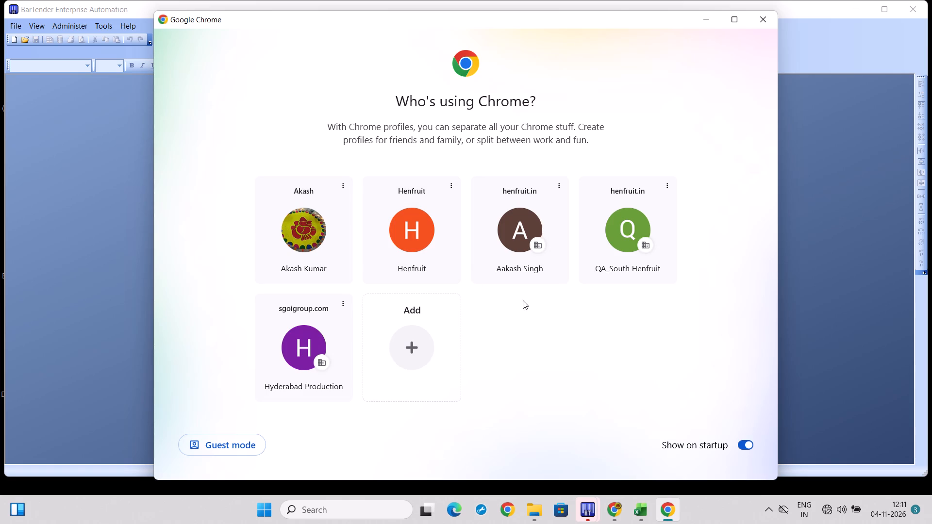
# Open a browser window with the Henfruit company profile and maximise it.
pyautogui.click(426, 234)
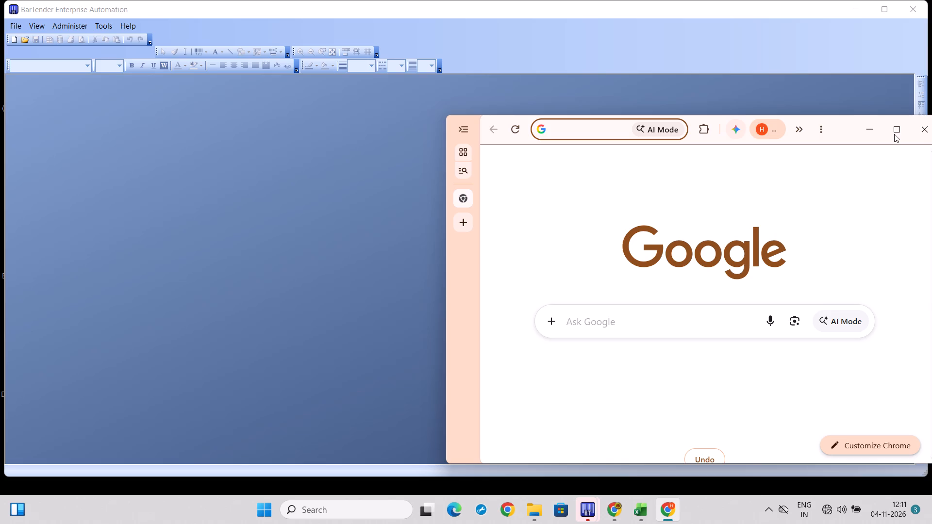
pyautogui.click(894, 134)
pyautogui.click(195, 197)
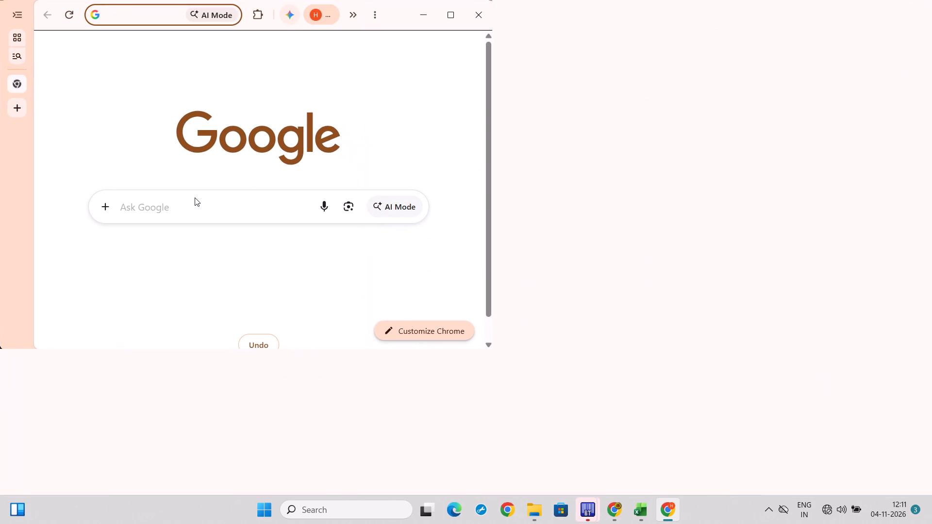
pyautogui.click(195, 206)
pyautogui.click(450, 9)
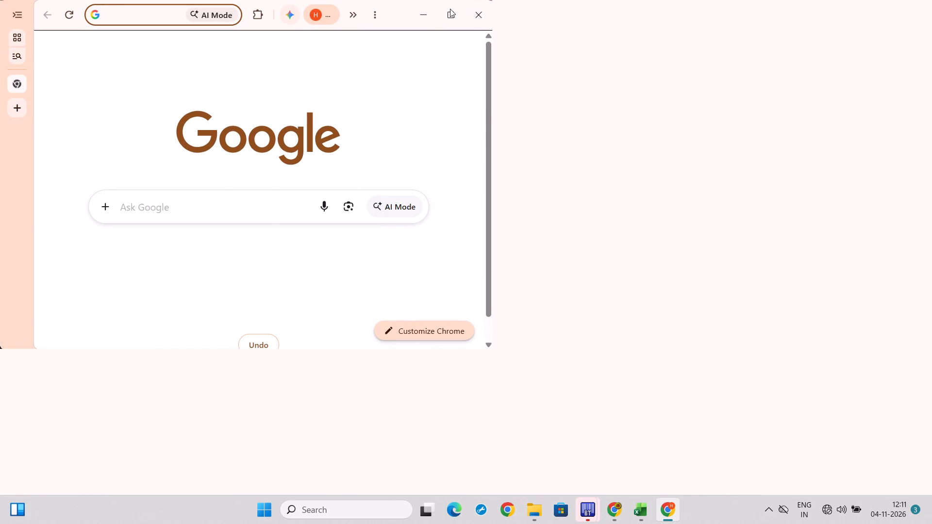
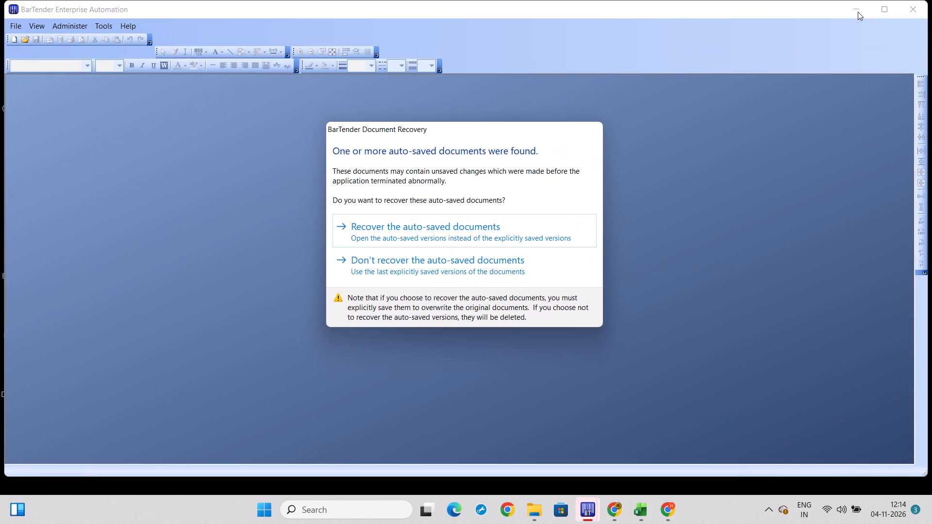
# Choose to recover the auto-saved documents in the BarTender Document Recovery prompt.
pyautogui.click(858, 12)
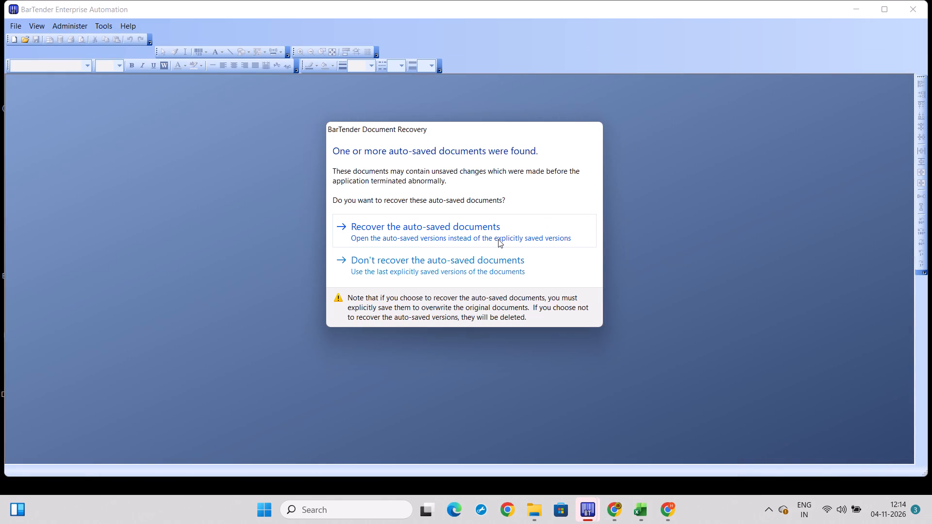
pyautogui.click(499, 237)
pyautogui.press('o')
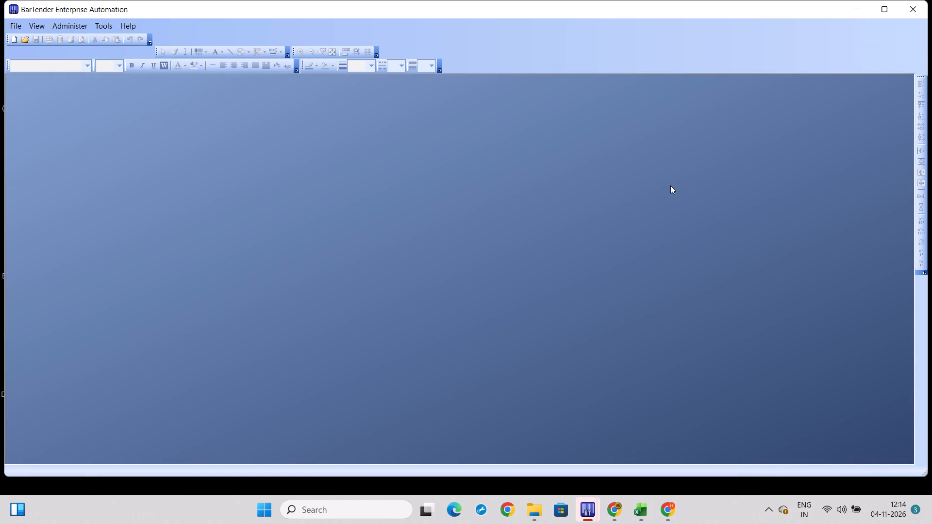
pyautogui.hotkey('ctrl', 'o')
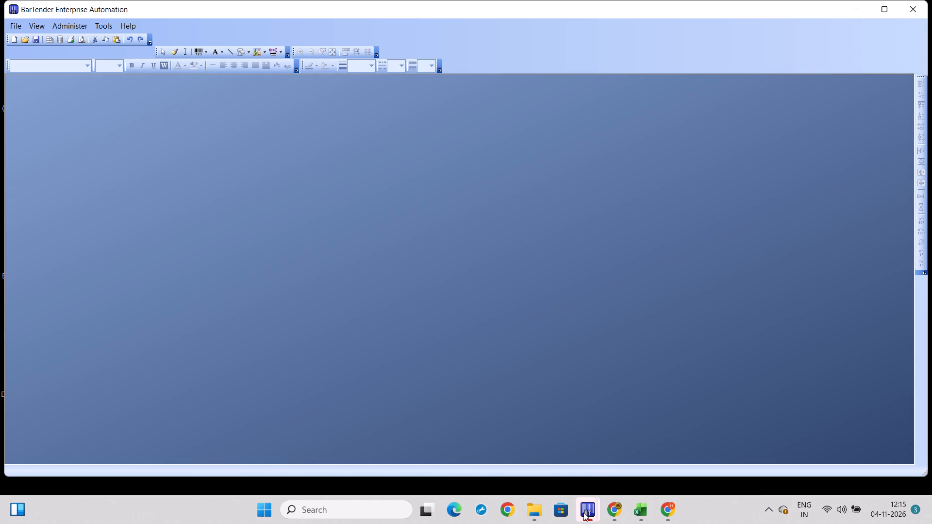
# Switch to the BOX LABEL NEW1 window and change the label's pack-size line to 10PK/A.1.
pyautogui.click(576, 464)
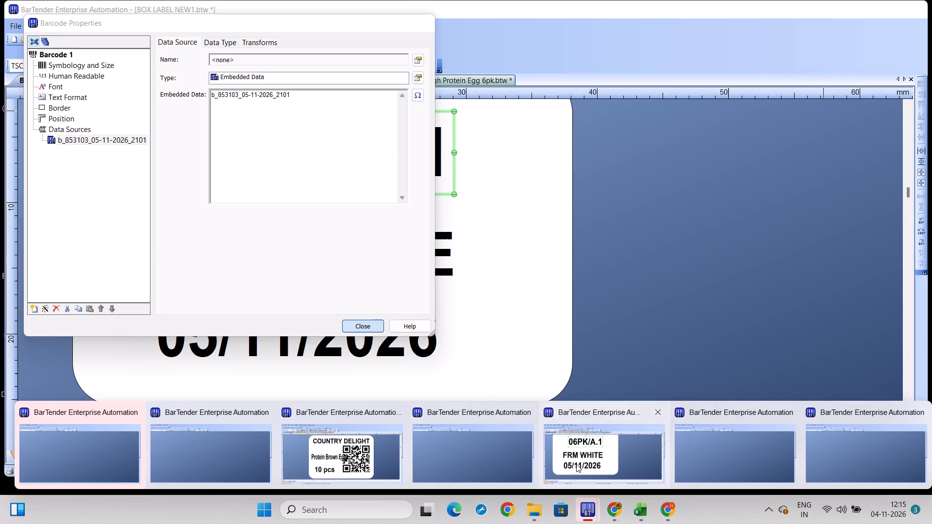
pyautogui.click(427, 183)
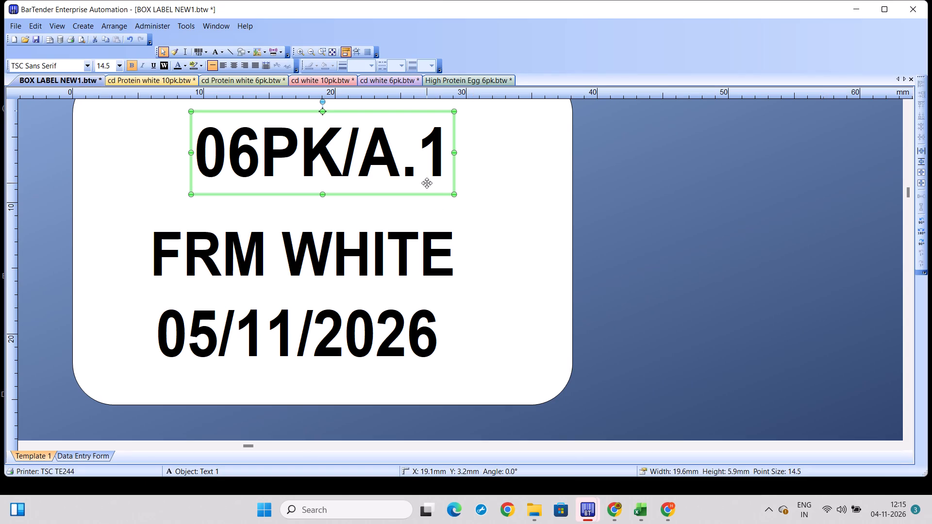
pyautogui.click(383, 242)
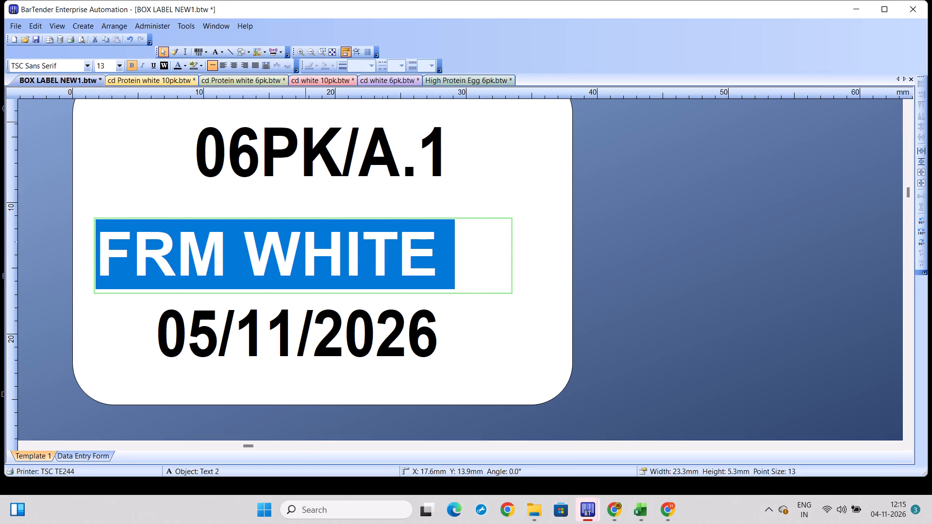
pyautogui.click(355, 171)
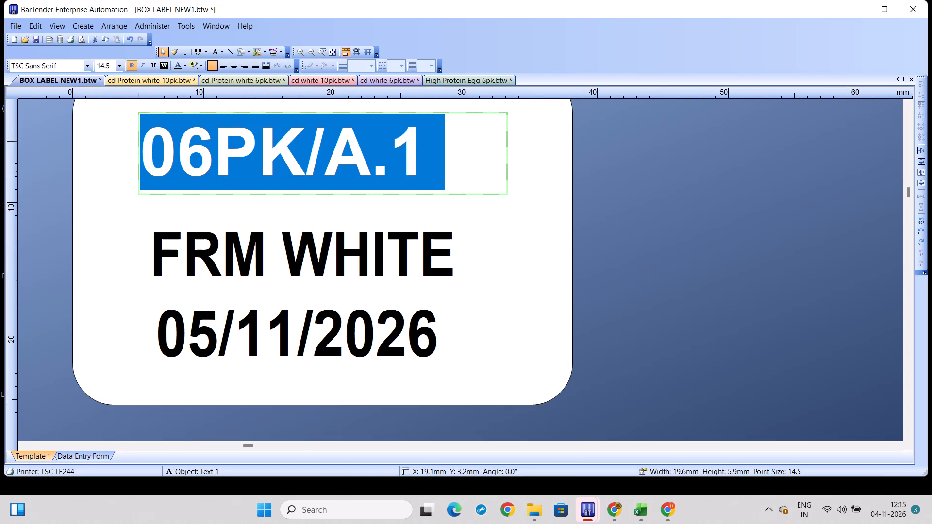
pyautogui.click(213, 155)
pyautogui.press('BackSpace')
pyautogui.press('BackSpace')
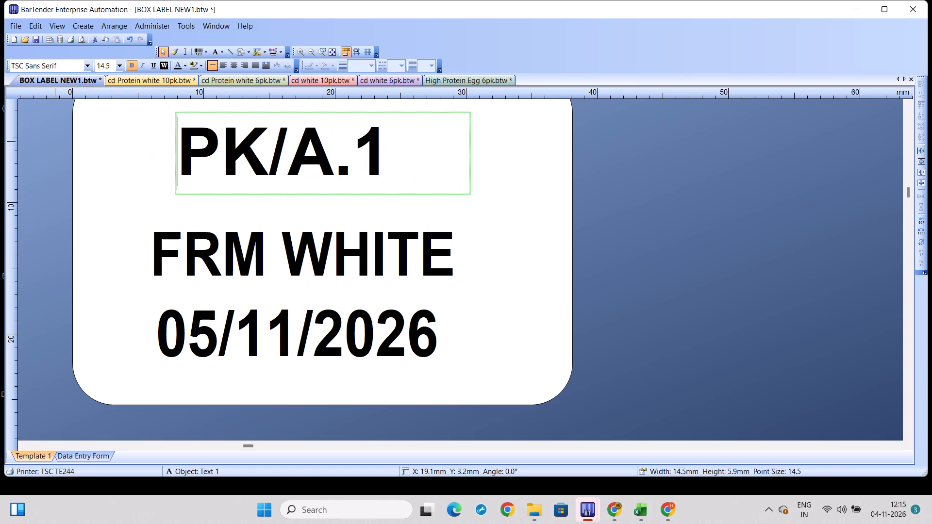
pyautogui.write('10')
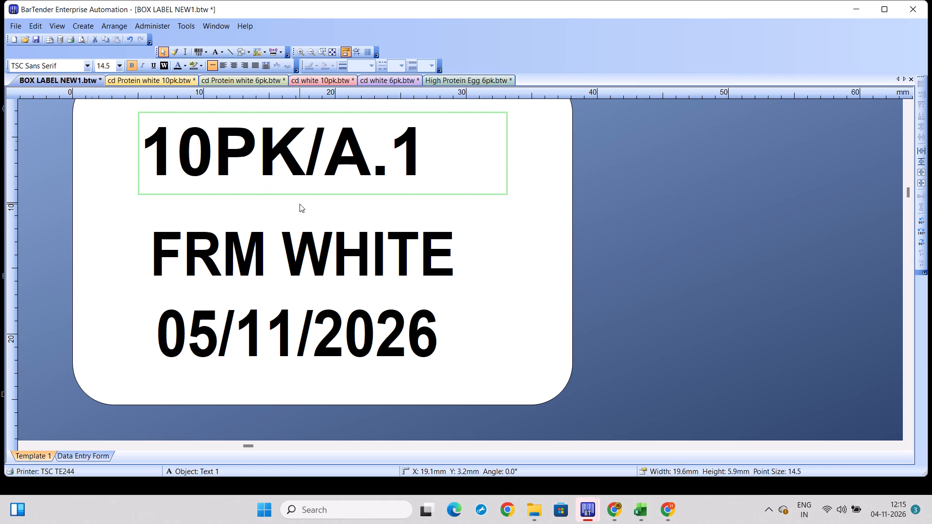
# Replace the egg variety line on the box label with ORANGE YOLK.
pyautogui.click(328, 232)
pyautogui.press('BackSpace')
pyautogui.write('OT')
pyautogui.press('BackSpace')
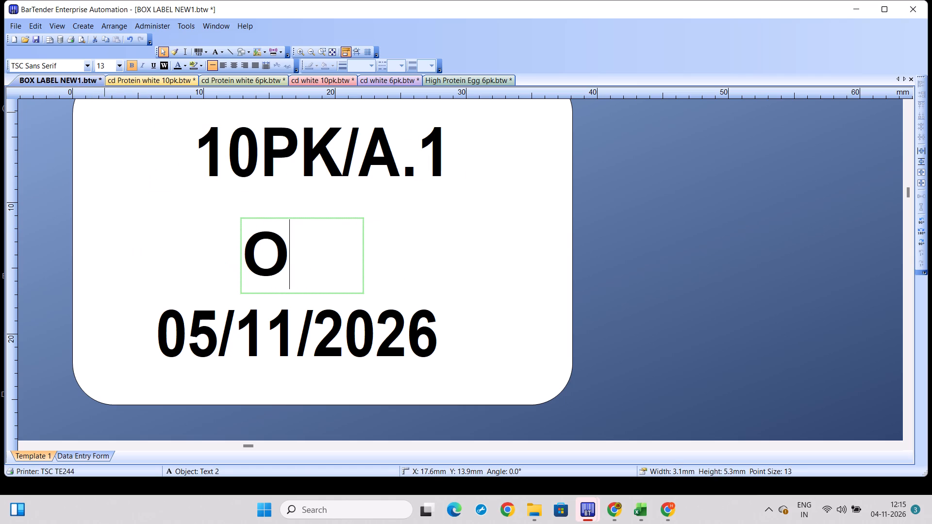
pyautogui.write('RANGE YOLK')
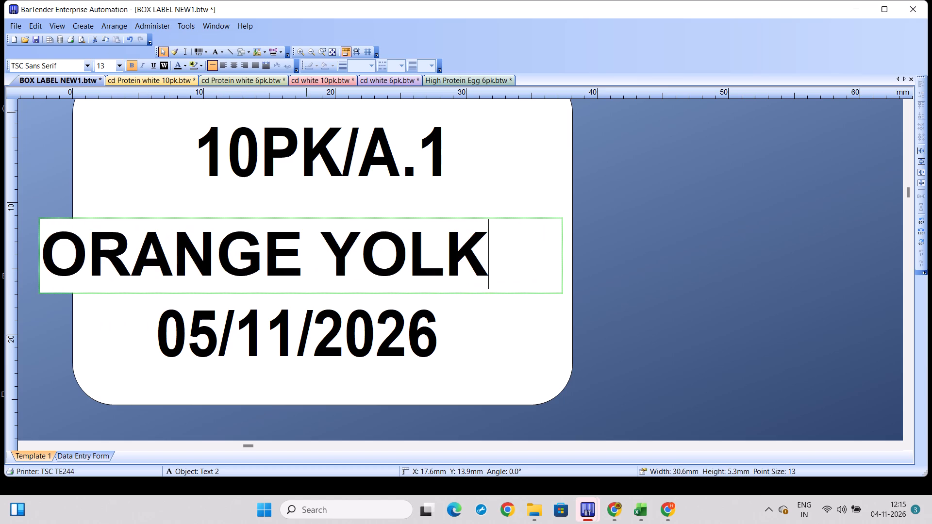
pyautogui.press('Return')
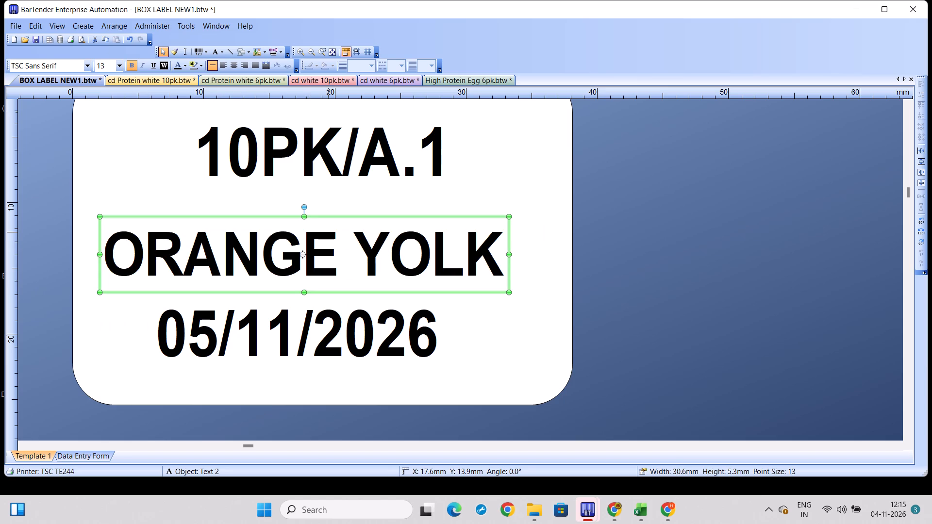
# Print 60 copies of the 10-pack Orange Yolk box label on the TSC TE244.
pyautogui.hotkey('ctrl', 'p')
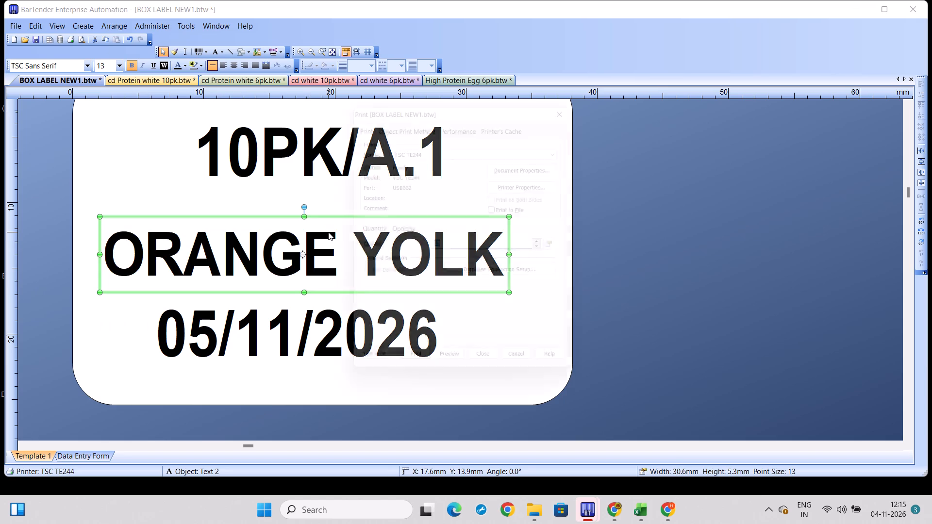
pyautogui.press('BackSpace')
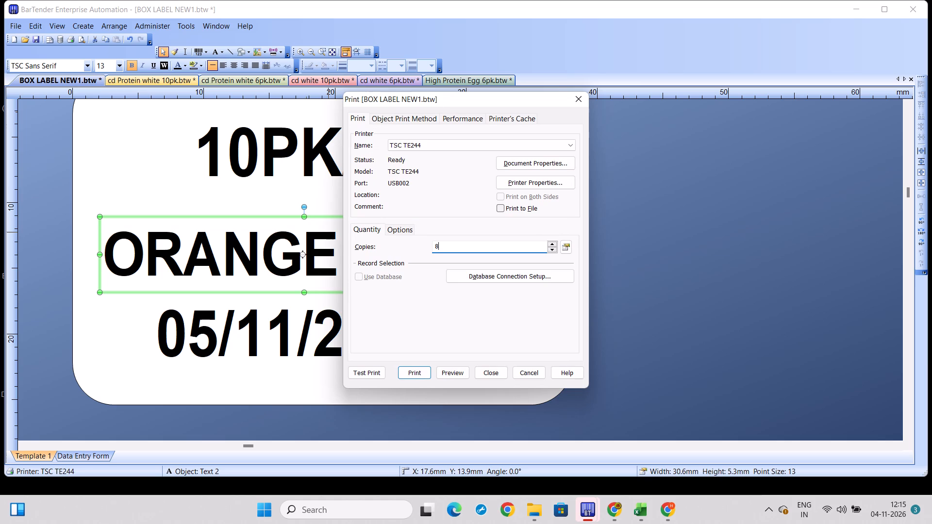
pyautogui.press('8')
pyautogui.press('BackSpace')
pyautogui.write('60')
pyautogui.press('Return')
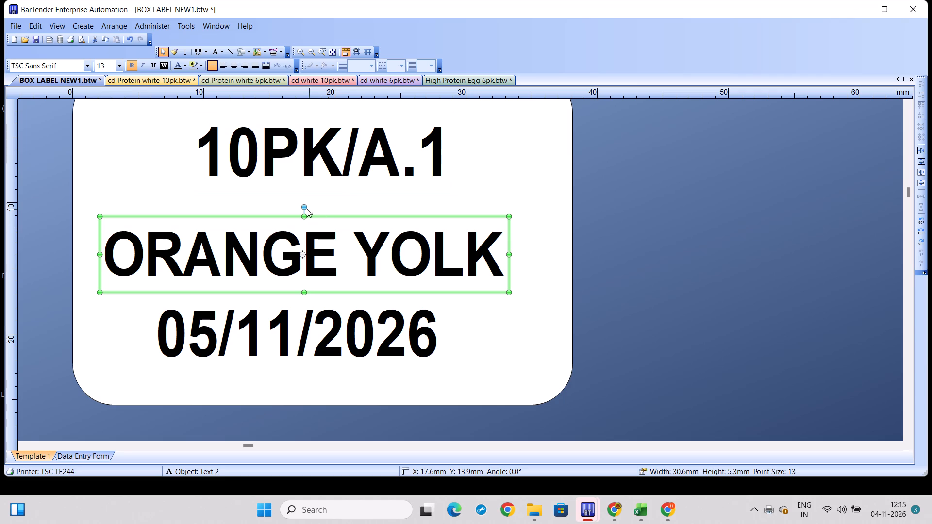
# Change the pack-size line on the Orange Yolk box label to 30PK/A.1.
pyautogui.click(258, 180)
pyautogui.click(249, 167)
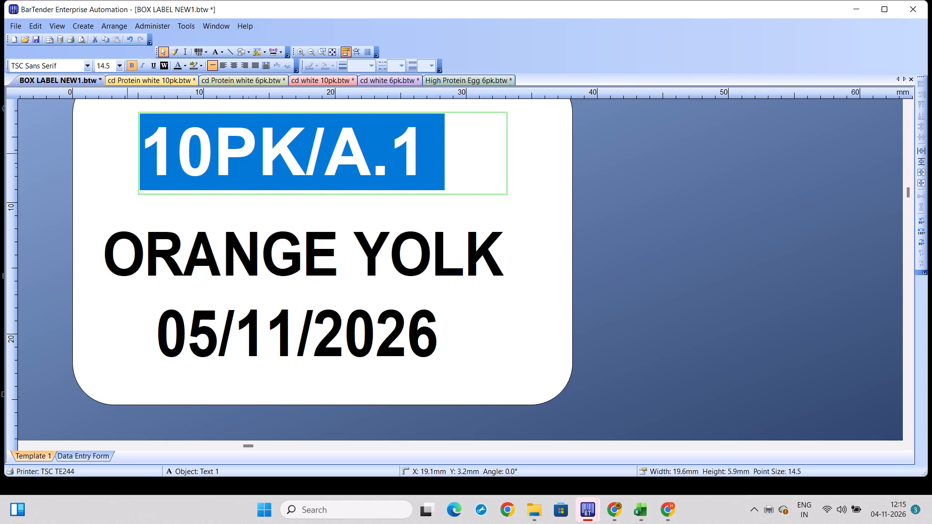
pyautogui.click(249, 167)
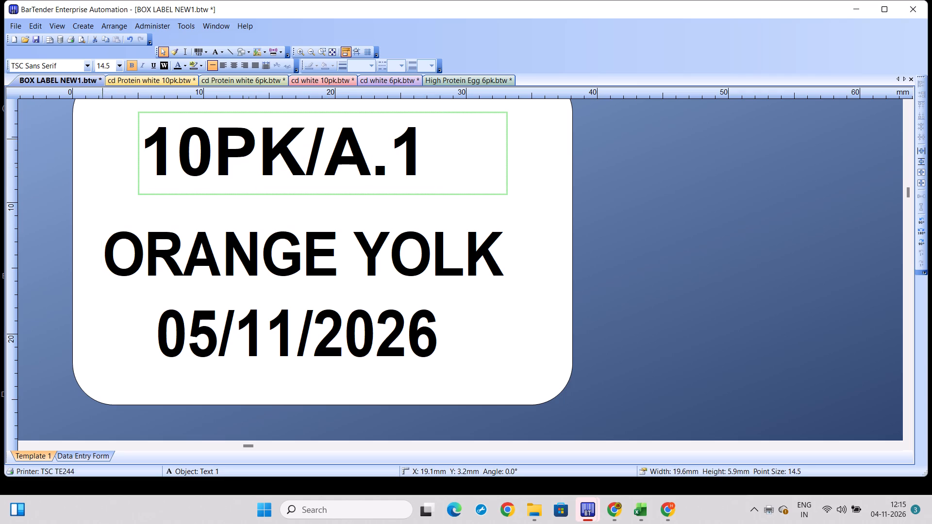
pyautogui.click(217, 153)
pyautogui.press('BackSpace')
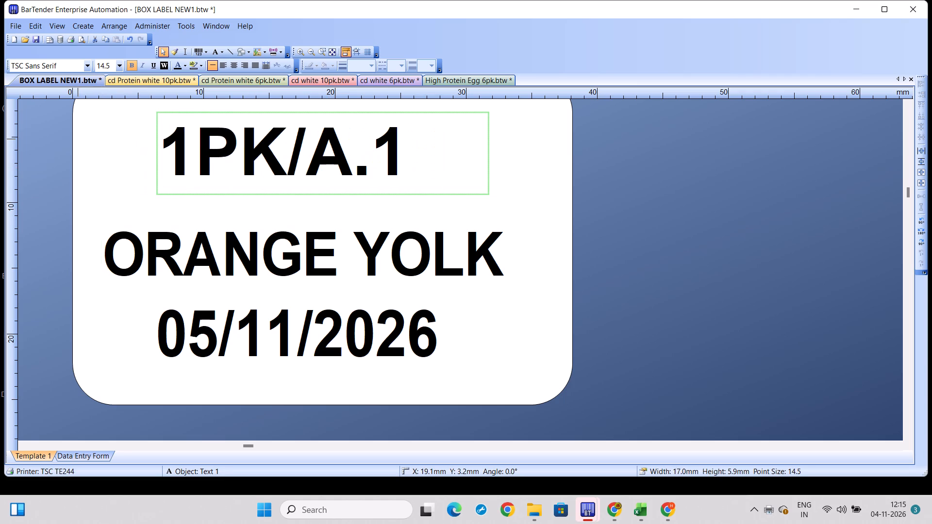
pyautogui.press('BackSpace')
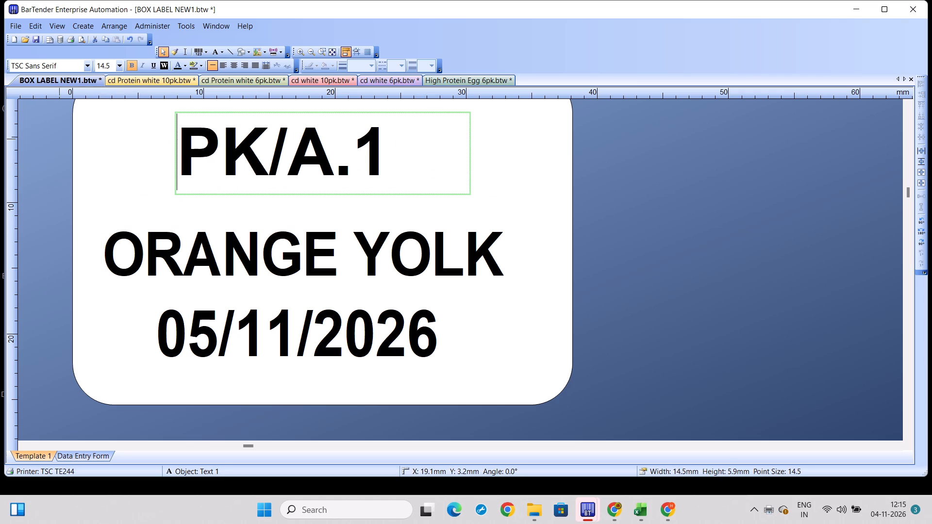
pyautogui.write('30')
pyautogui.press('Return')
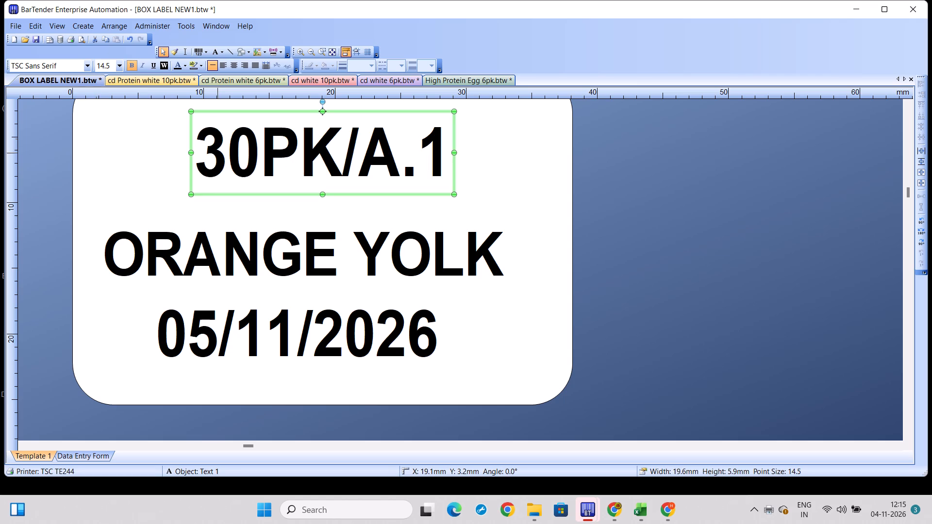
# Print 20 copies of the 30-pack Orange Yolk box label on the TSC TE244.
pyautogui.hotkey('ctrl', 'p')
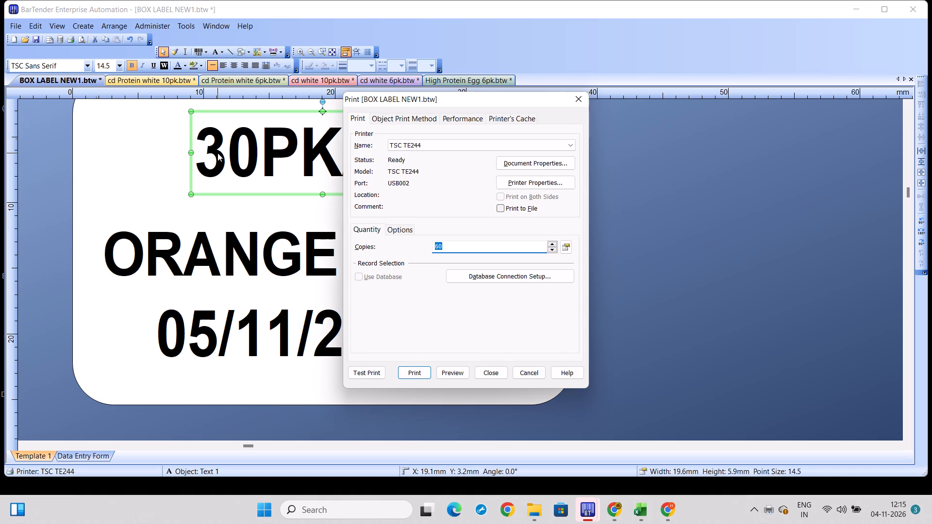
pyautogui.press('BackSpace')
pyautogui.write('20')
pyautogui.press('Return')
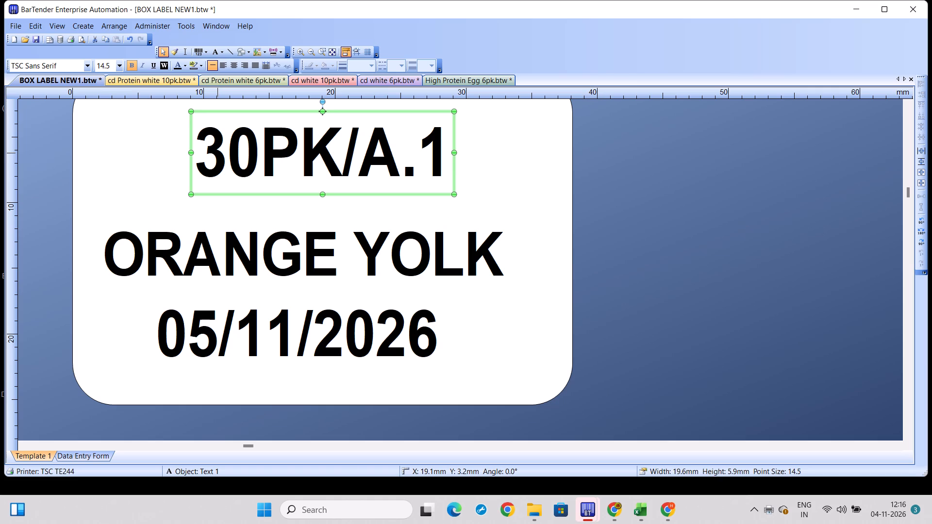
# Change the pack-size line on the Orange Yolk box label to 6PK/A.1.
pyautogui.moveTo(247, 141); pyautogui.dragTo(217, 146)
pyautogui.click(217, 146)
pyautogui.press('BackSpace')
pyautogui.press('BackSpace')
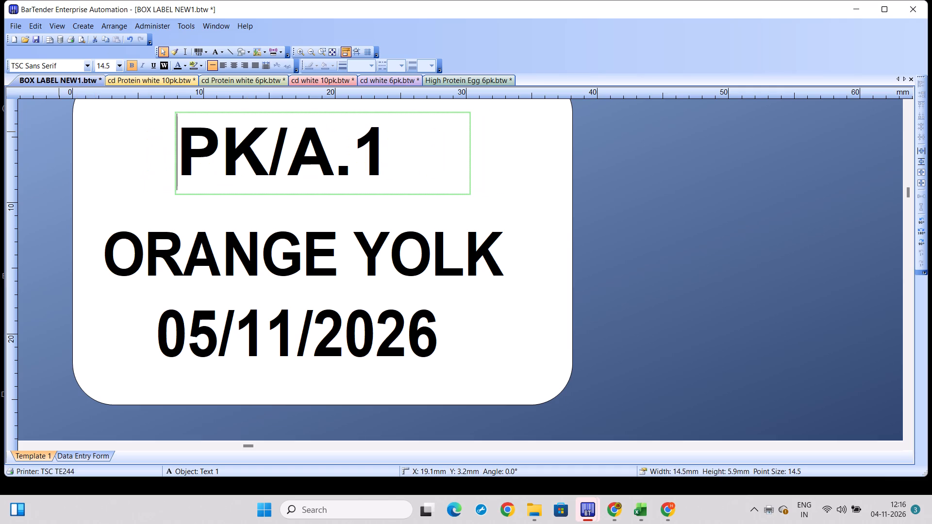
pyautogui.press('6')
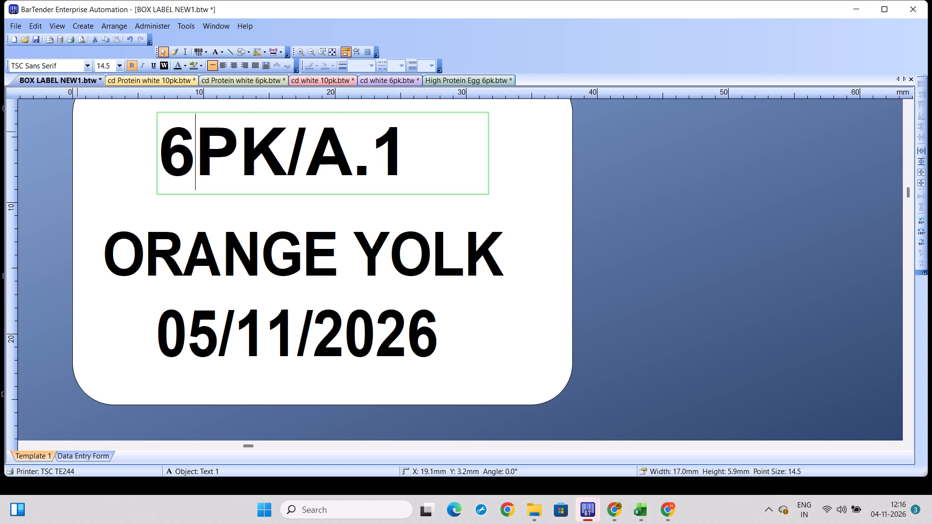
# Print 20 copies of the 6-pack Orange Yolk box label on the TSC TE244.
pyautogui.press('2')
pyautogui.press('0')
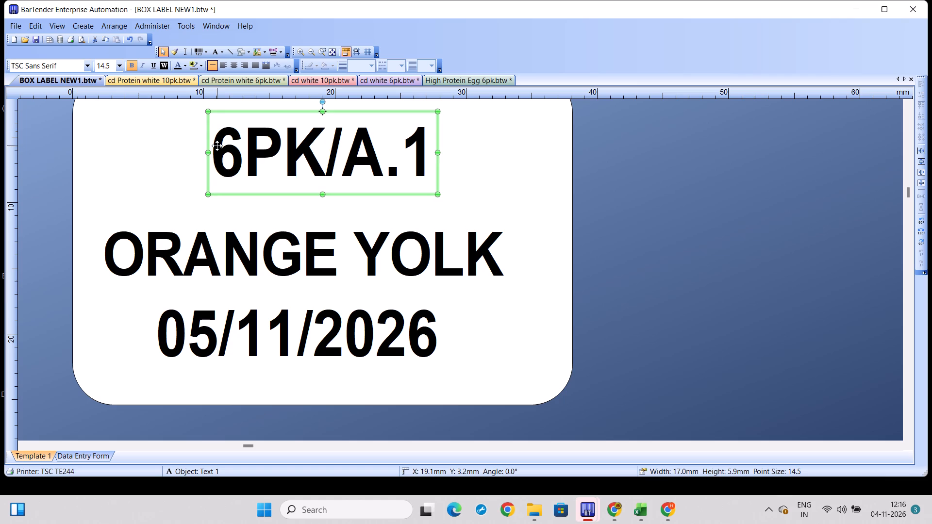
pyautogui.hotkey('ctrl', 'p')
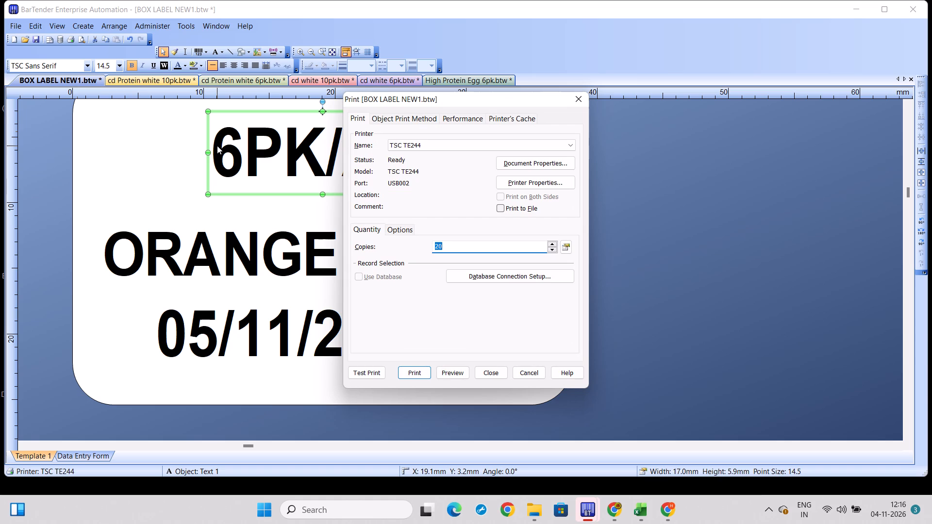
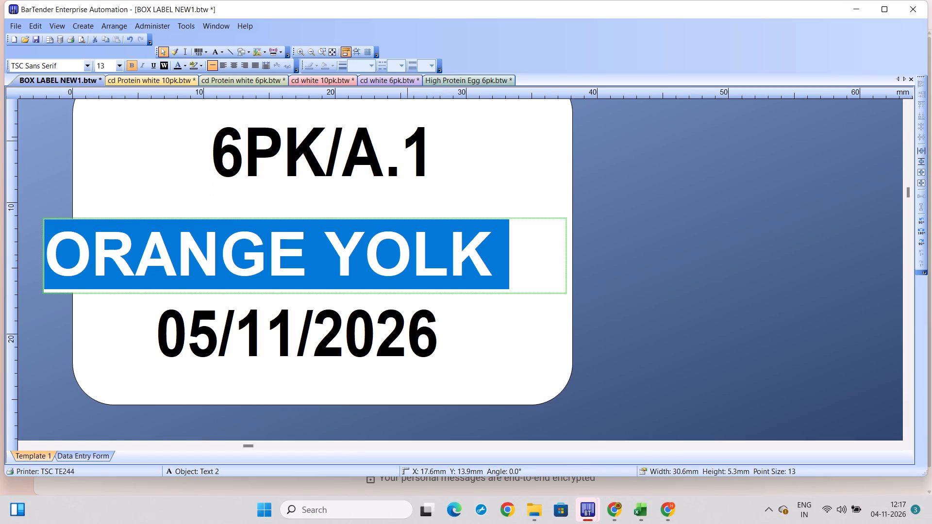
# Replace the ORANGE YOLK variety line on the box label with JUMBO XL.
pyautogui.press('BackSpace')
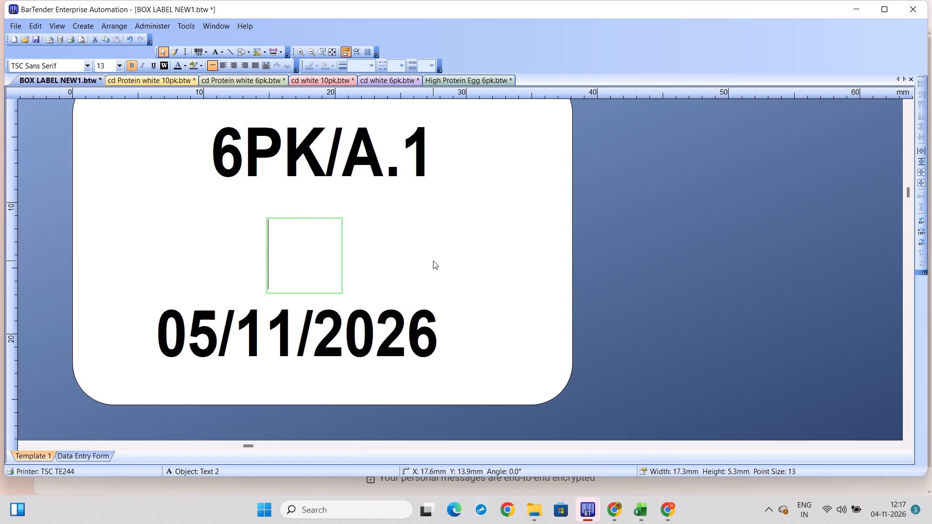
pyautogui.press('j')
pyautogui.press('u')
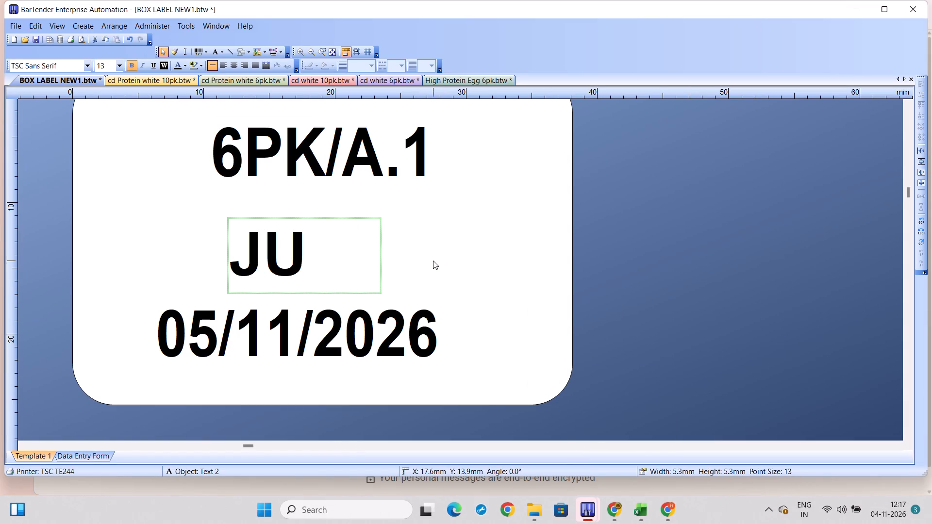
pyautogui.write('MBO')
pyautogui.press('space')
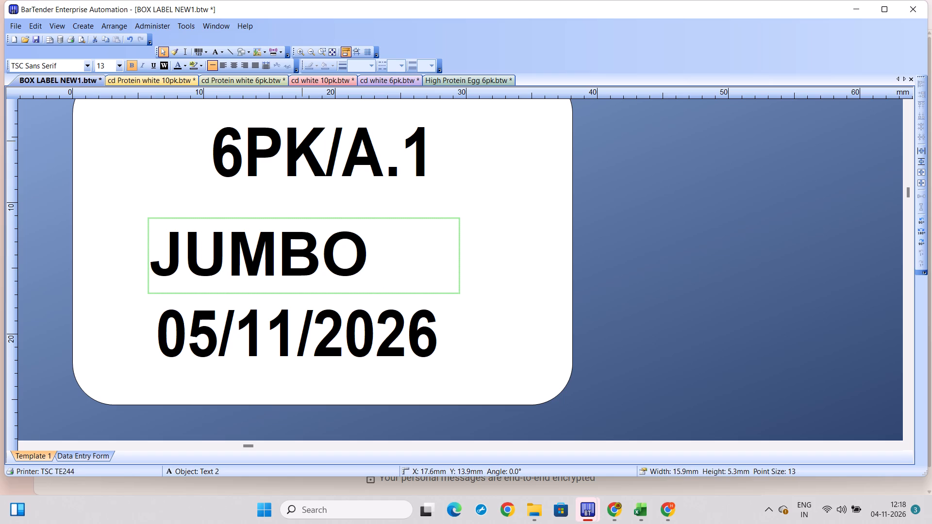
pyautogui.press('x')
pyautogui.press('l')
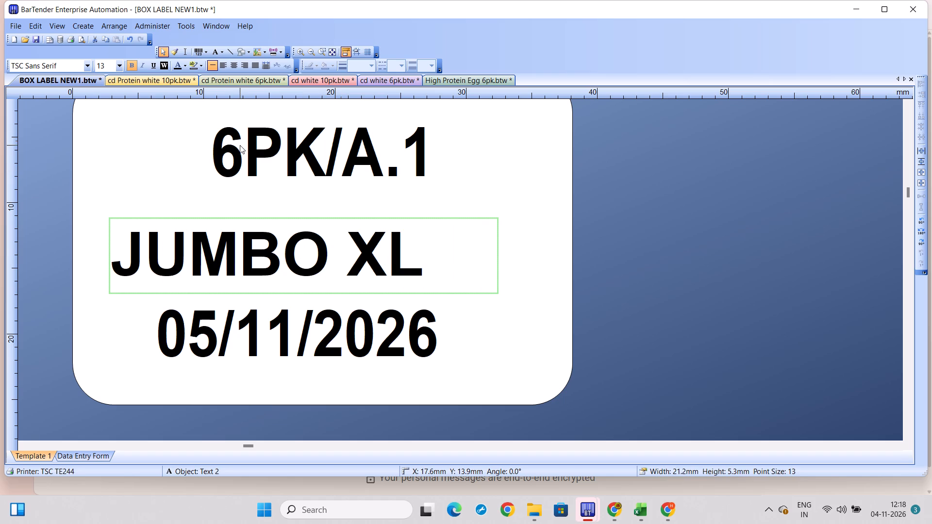
# Change the pack-size line on the Jumbo XL box label to 10PK/A.1.
pyautogui.moveTo(240, 145); pyautogui.dragTo(190, 146)
pyautogui.click(190, 146)
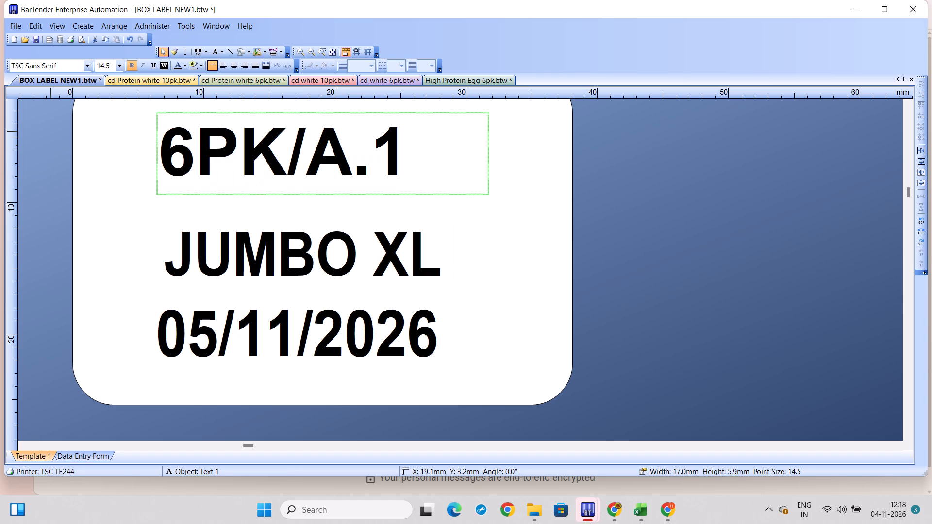
pyautogui.press('BackSpace')
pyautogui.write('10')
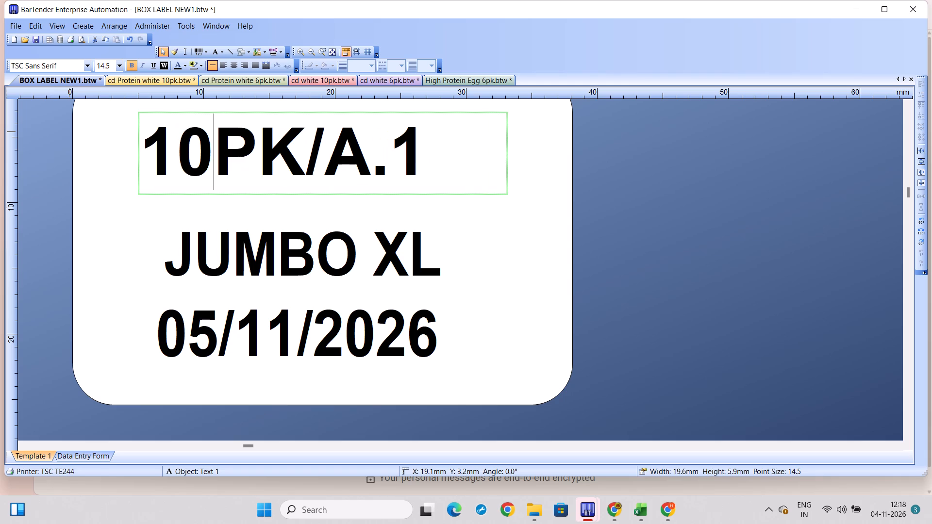
# Open the print settings for the 10-pack Jumbo XL box label.
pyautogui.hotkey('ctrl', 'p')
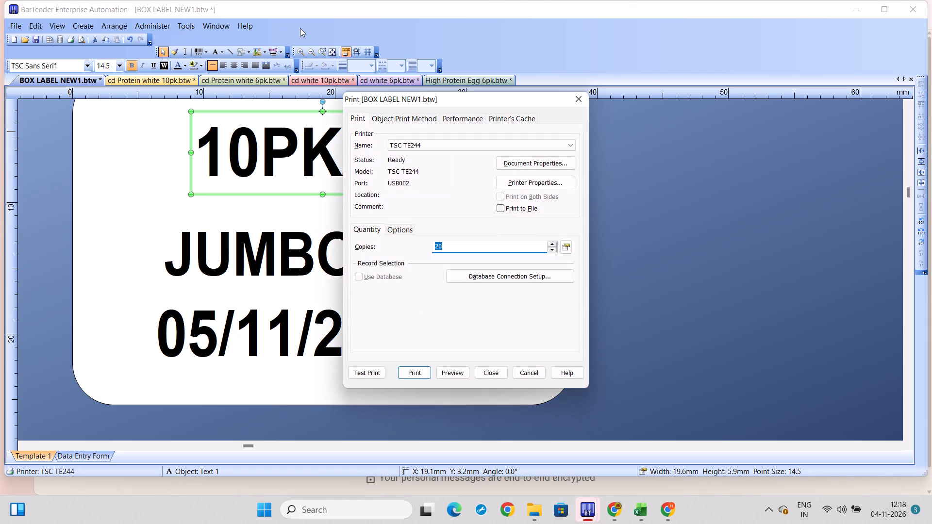
# Print 25 copies of the 10PK/A.1 JUMBO XL box label dated 05/11/2026 on the TSC TE244.
pyautogui.click(452, 249)
pyautogui.press('BackSpace')
pyautogui.press('5')
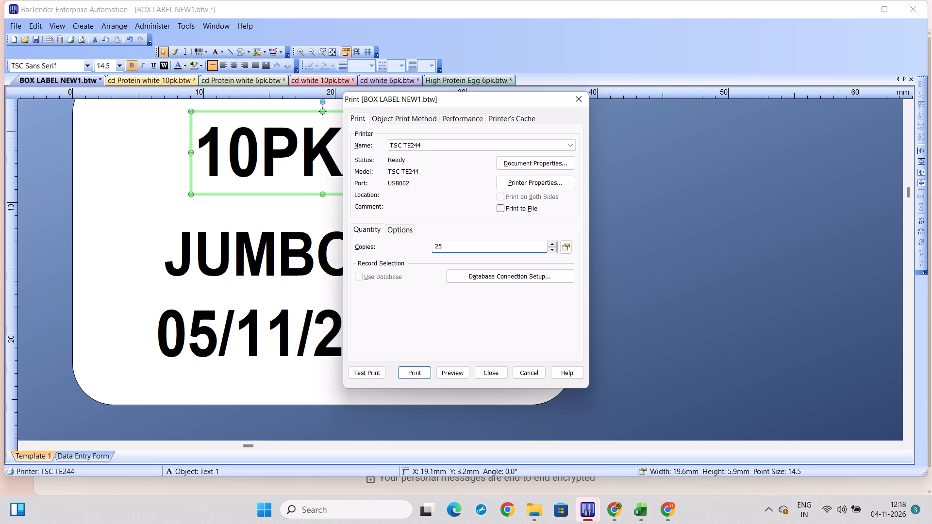
pyautogui.click(420, 373)
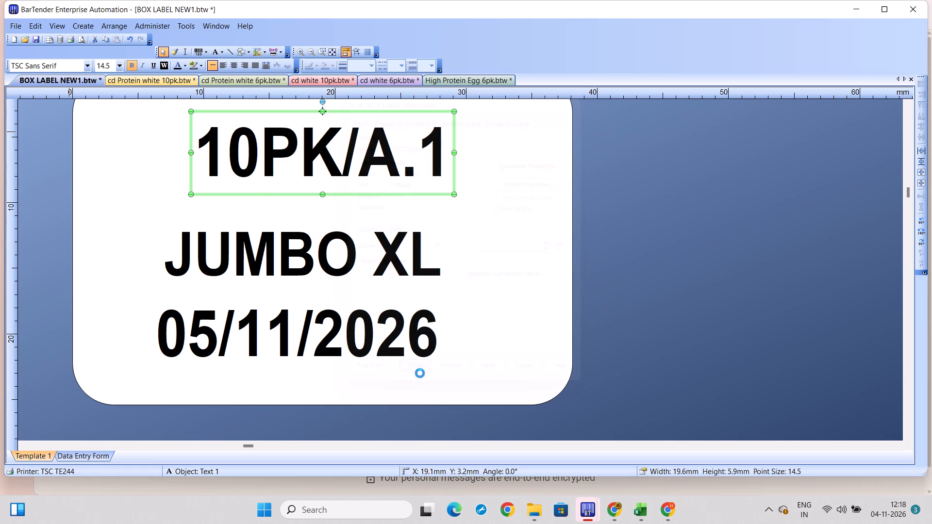
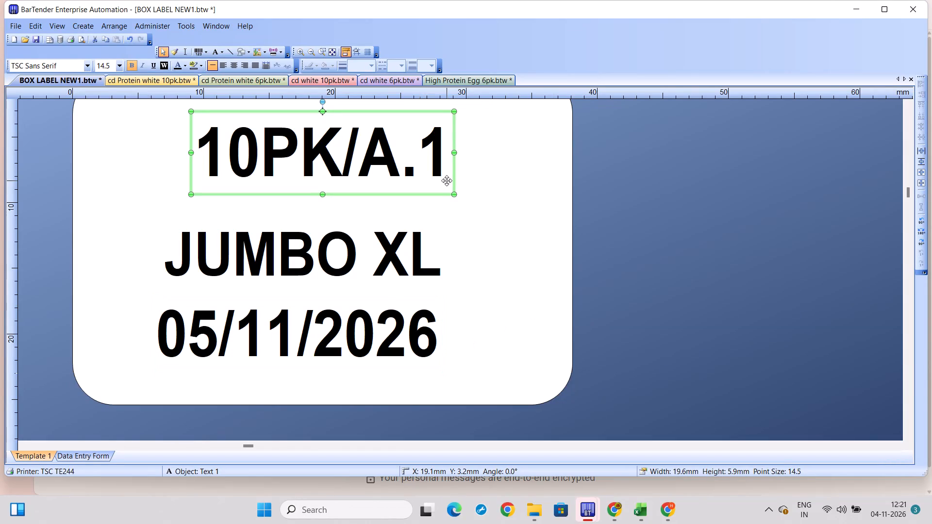
# Switch to the open High Protein Egg 6pk label document with the QR code.
pyautogui.click(481, 75)
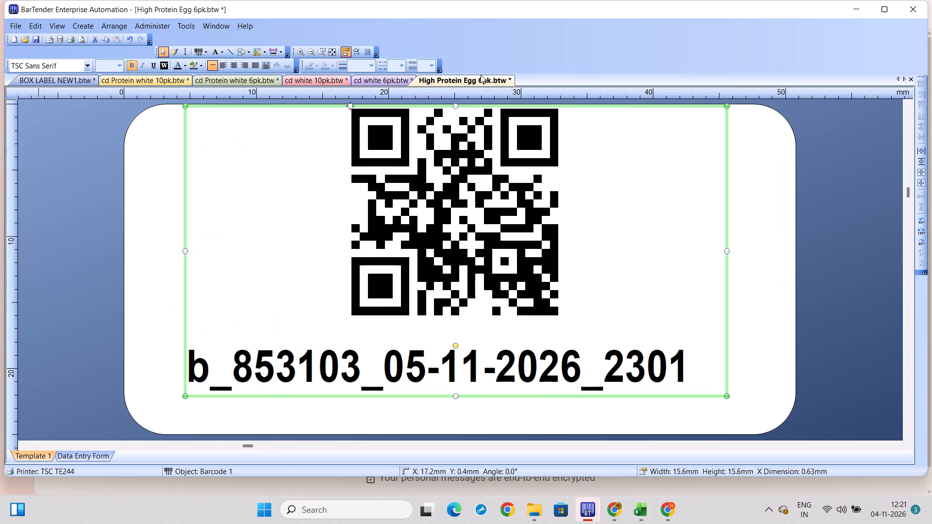
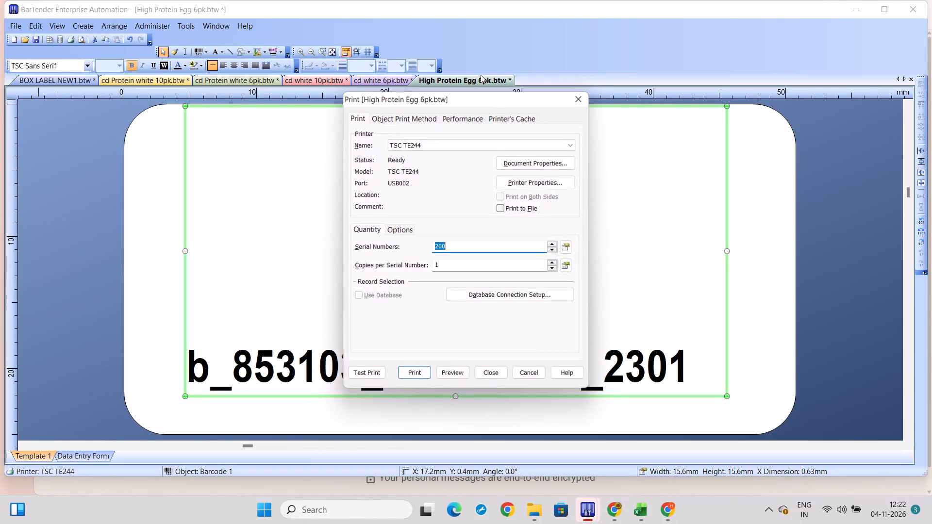
# Print the High Protein Egg 6pk label on the TSC TE244 with the serial number quantity set to 1000.
pyautogui.press('1')
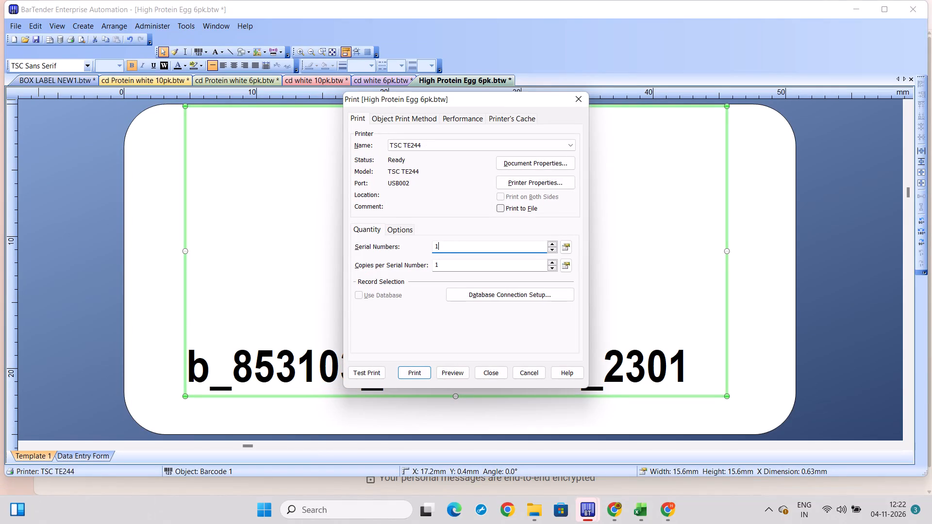
pyautogui.write('00')
pyautogui.press('0')
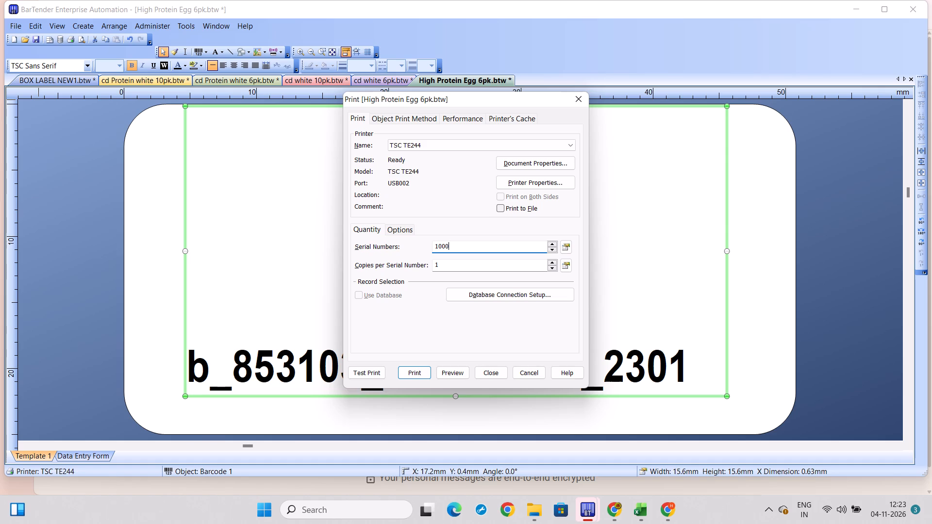
pyautogui.press('Return')
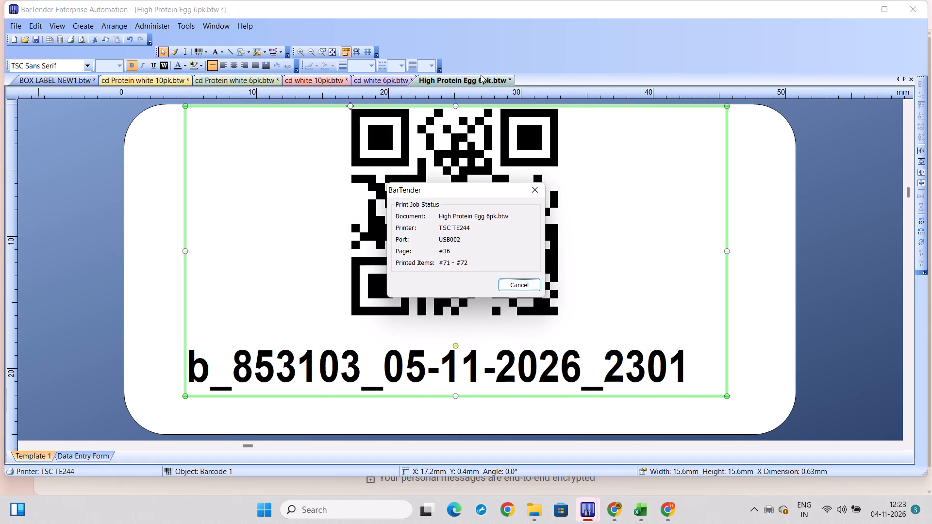
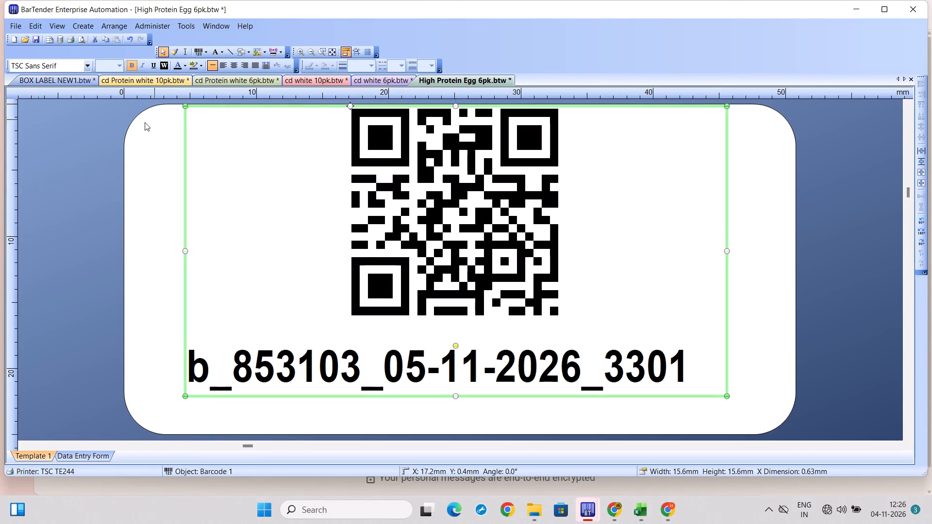
# In the BOX LABEL NEW1 document, replace the egg variety line JUMBO XL with CD WHITE.
pyautogui.click(44, 78)
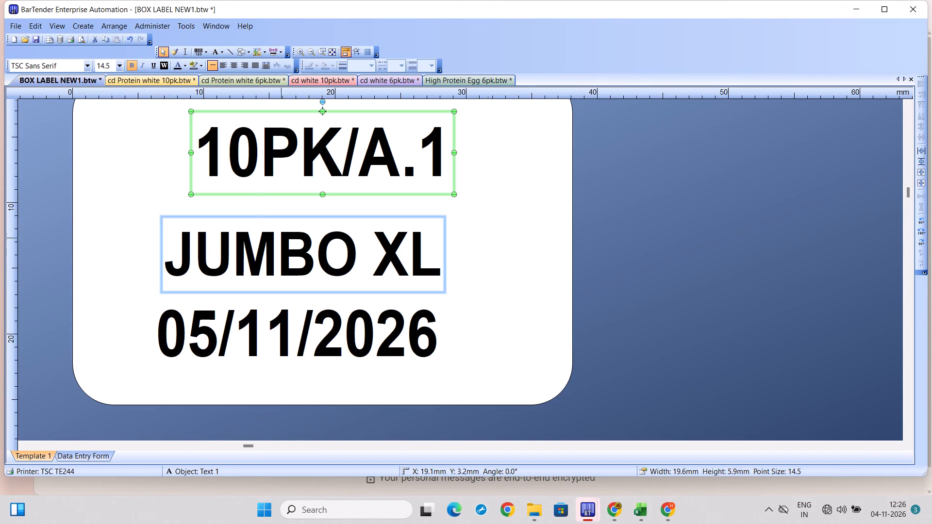
pyautogui.click(288, 253)
pyautogui.press('BackSpace')
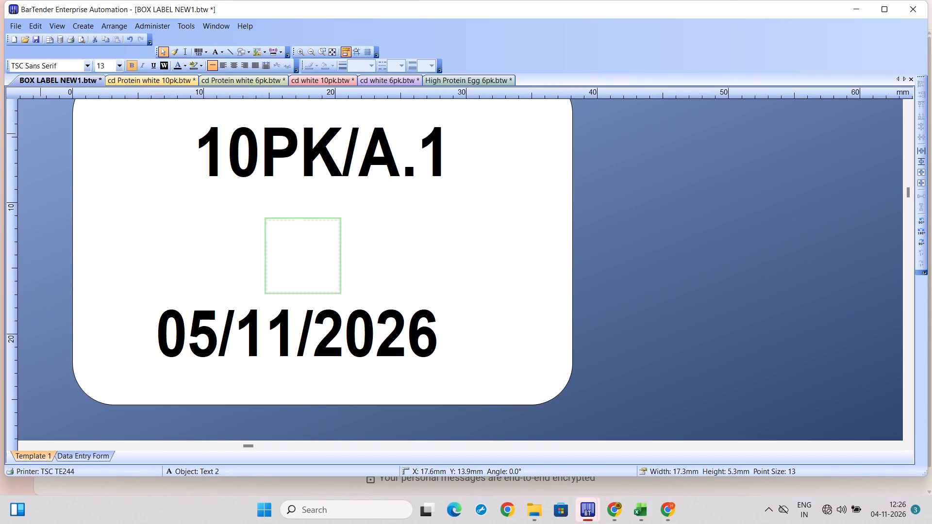
pyautogui.write('CD')
pyautogui.press('space')
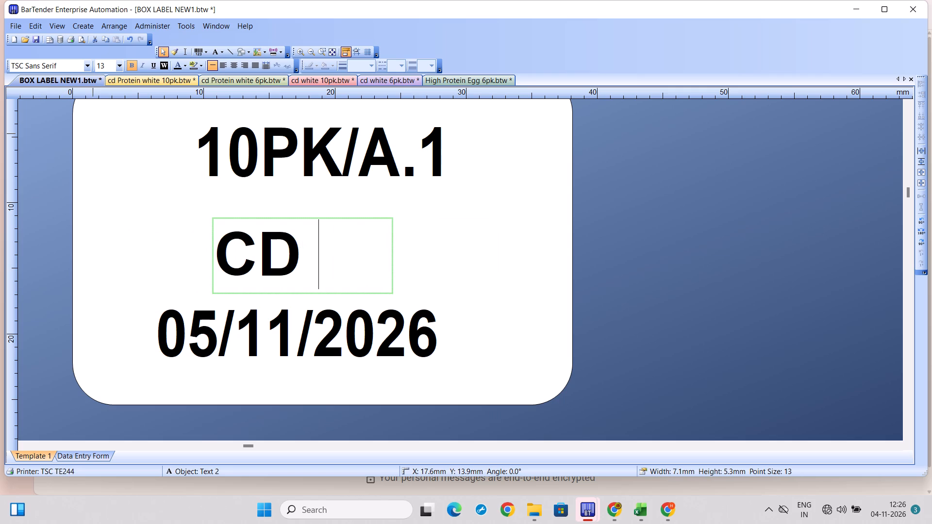
pyautogui.write('WHITE')
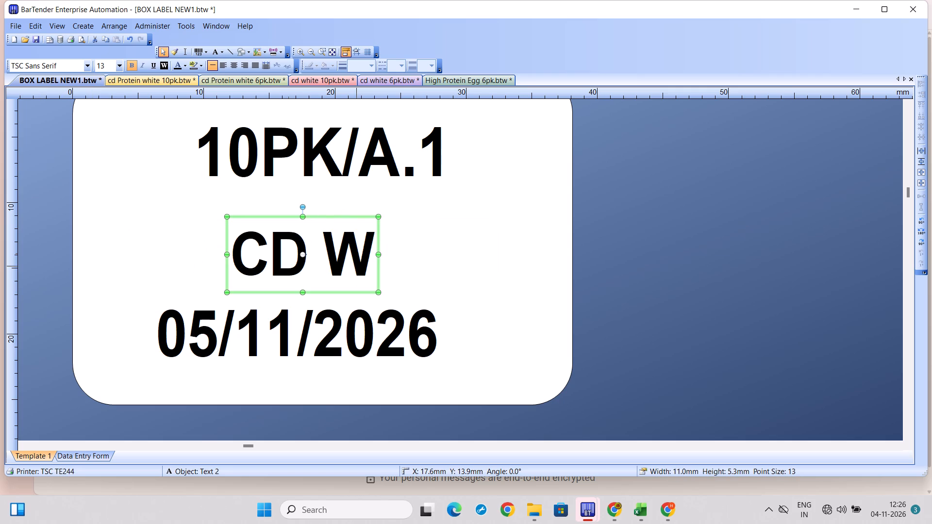
pyautogui.click(356, 266)
pyautogui.click(356, 266)
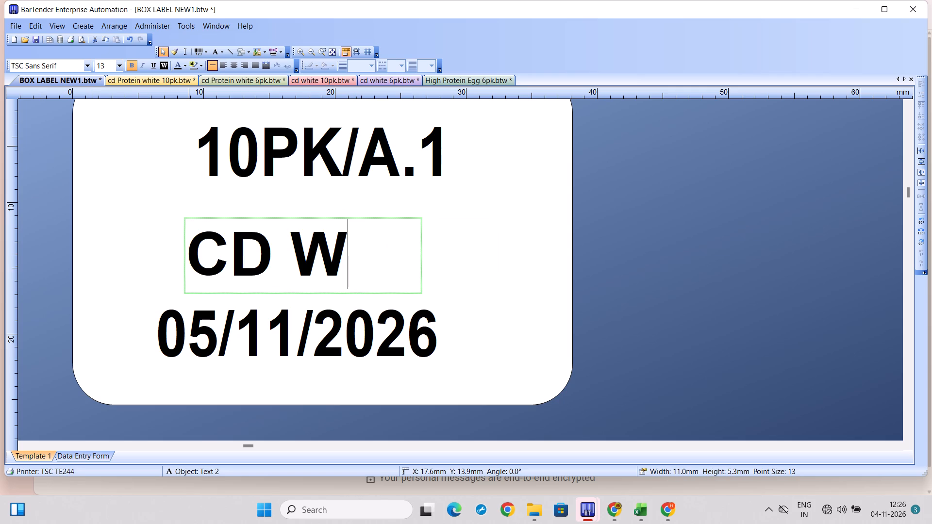
pyautogui.write('HITE')
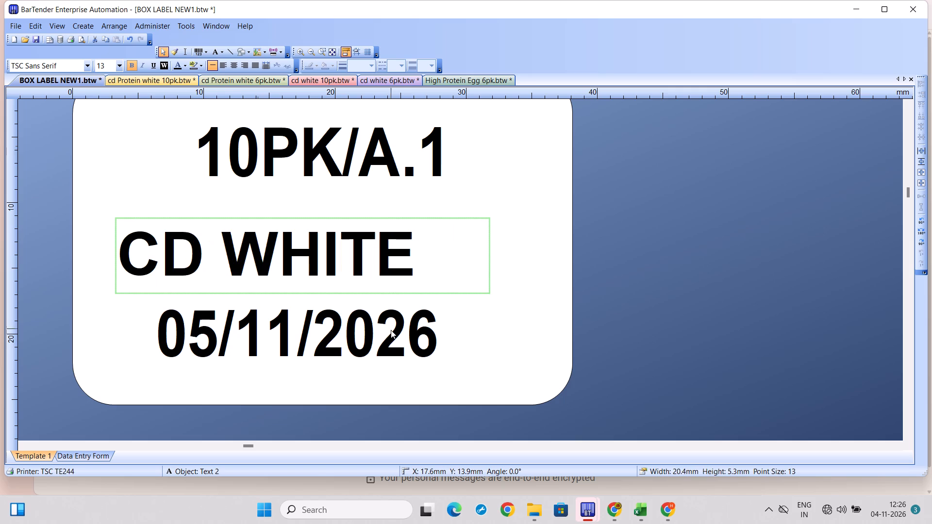
# Print 38 copies of the 10PK/A.1 CD WHITE box label on the TSC TE244.
pyautogui.hotkey('ctrl', 'p')
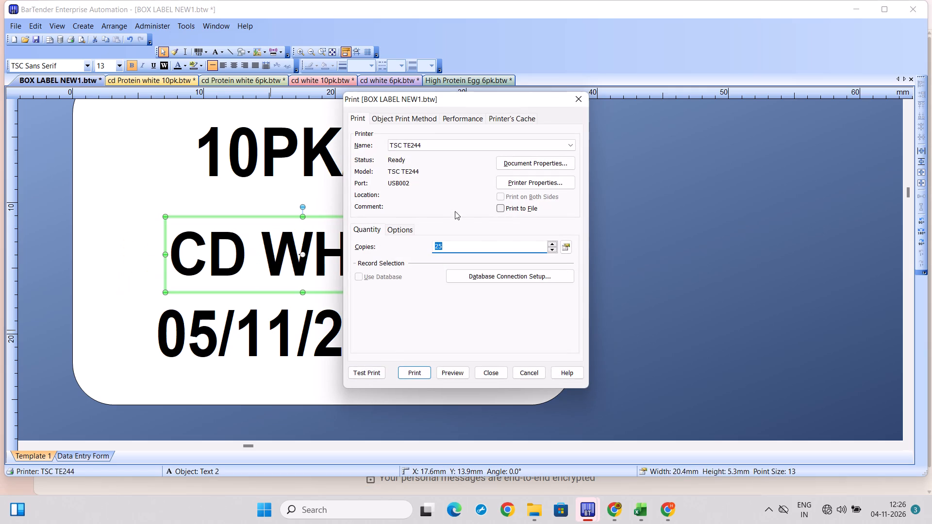
pyautogui.click(448, 250)
pyautogui.press('BackSpace')
pyautogui.press('BackSpace')
pyautogui.press('3')
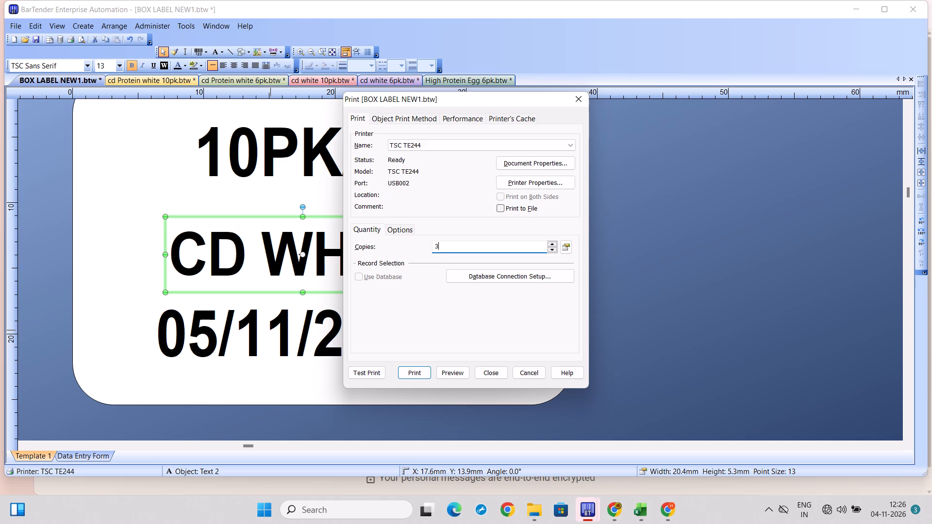
pyautogui.press('8')
pyautogui.click(425, 374)
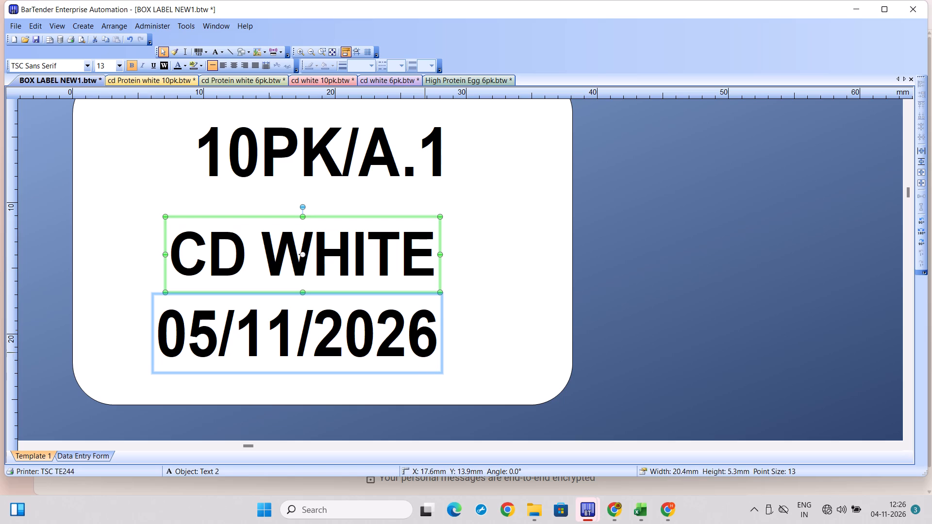
# Change the egg variety line on the box label to CD PROTEIN.
pyautogui.click(426, 249)
pyautogui.click(426, 249)
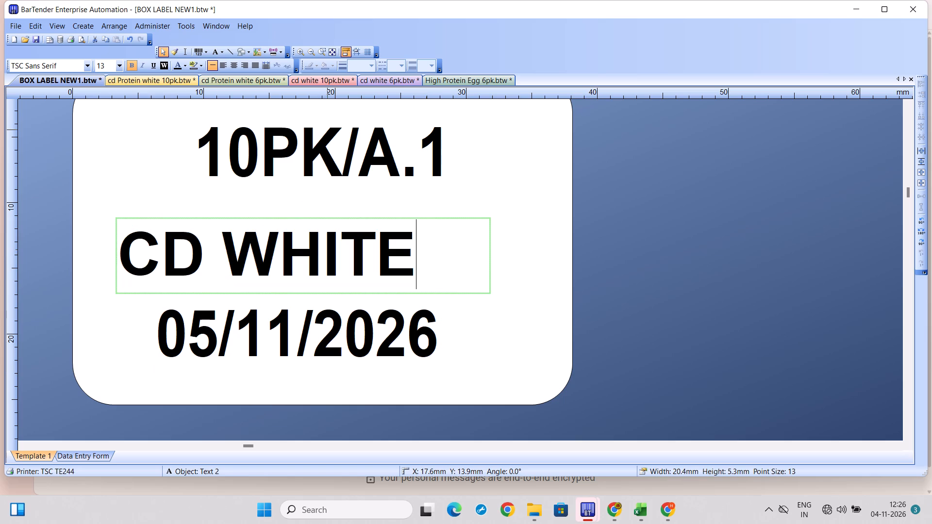
pyautogui.press('BackSpace')
pyautogui.press('BackSpace')
pyautogui.press('BackSpace')
pyautogui.press('BackSpace')
pyautogui.press('BackSpace')
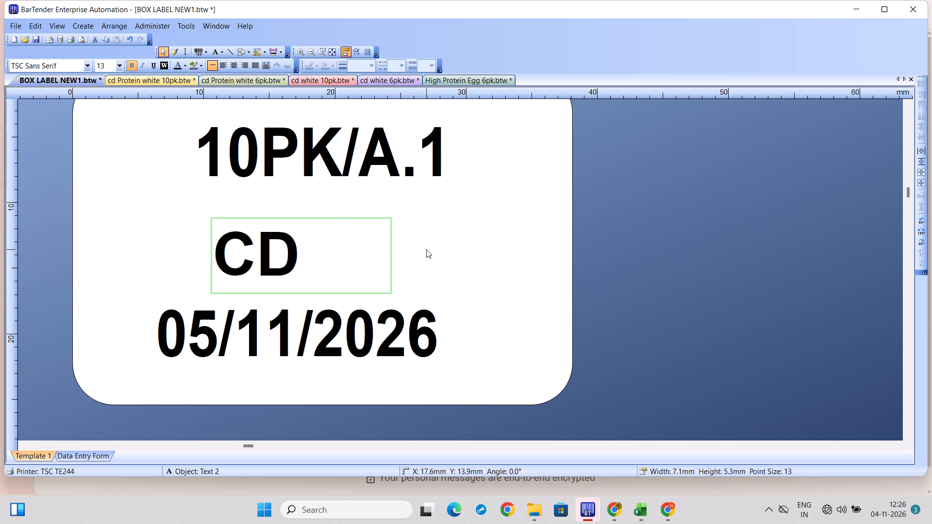
pyautogui.write('PRI')
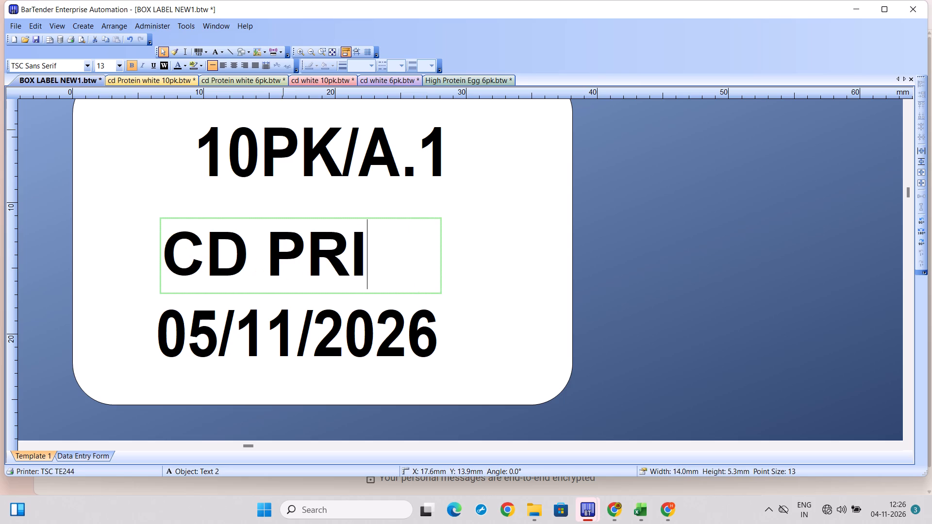
pyautogui.press('BackSpace')
pyautogui.write('OTEIN')
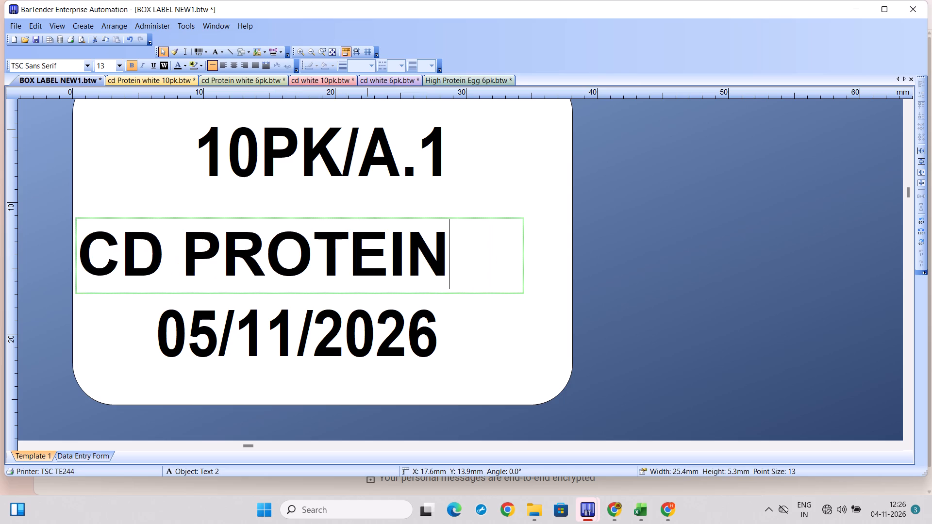
# Print 31 copies of the 10PK/A.1 CD PROTEIN box label on the TSC TE244.
pyautogui.hotkey('ctrl', 'p')
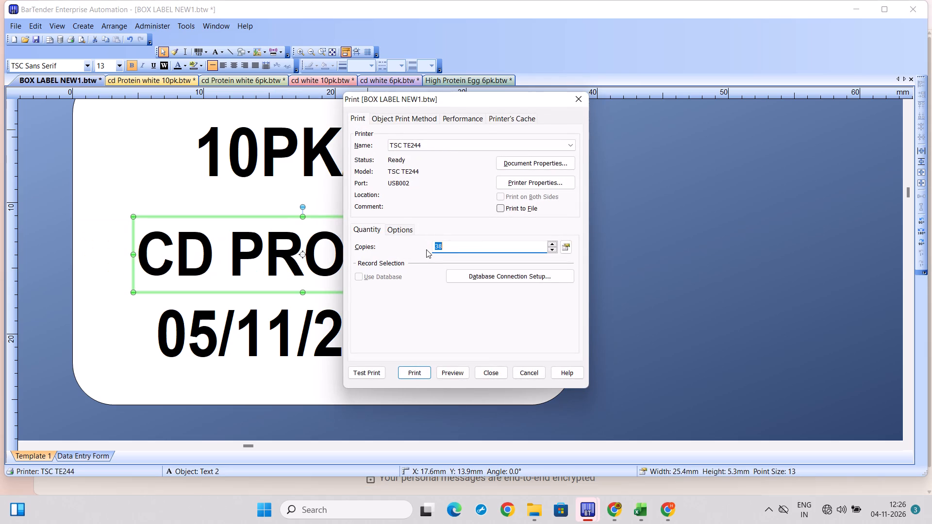
pyautogui.click(458, 247)
pyautogui.press('BackSpace')
pyautogui.press('BackSpace')
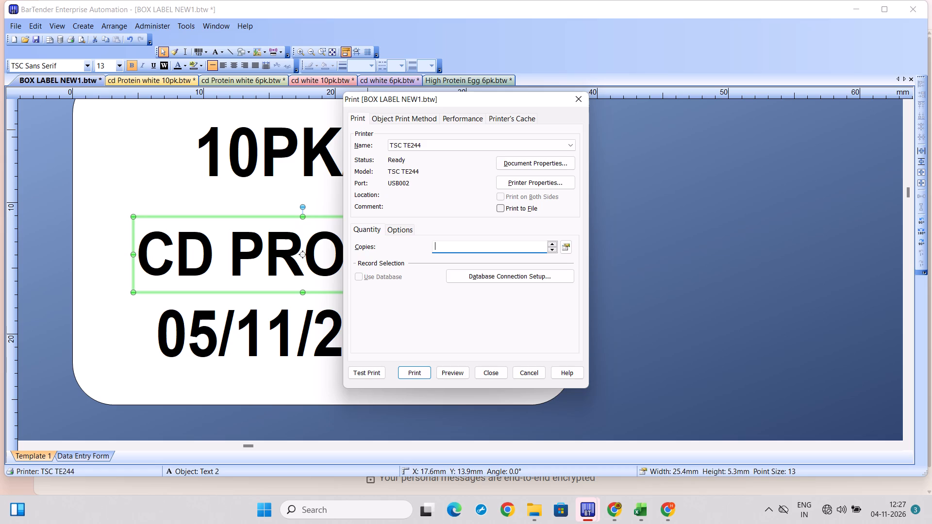
pyautogui.write('31')
pyautogui.click(412, 373)
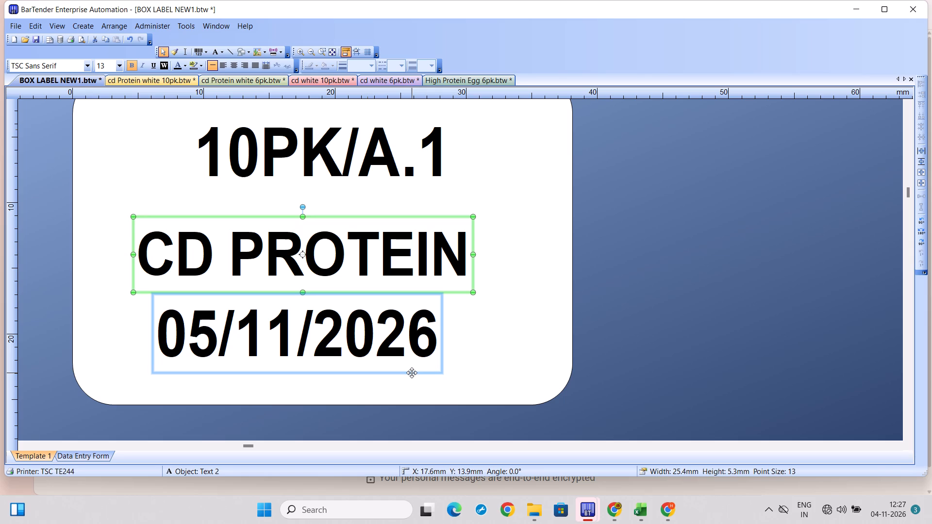
# Change the pack size line at the top of the box label to 06PK/A.1.
pyautogui.click(260, 168)
pyautogui.click(210, 151)
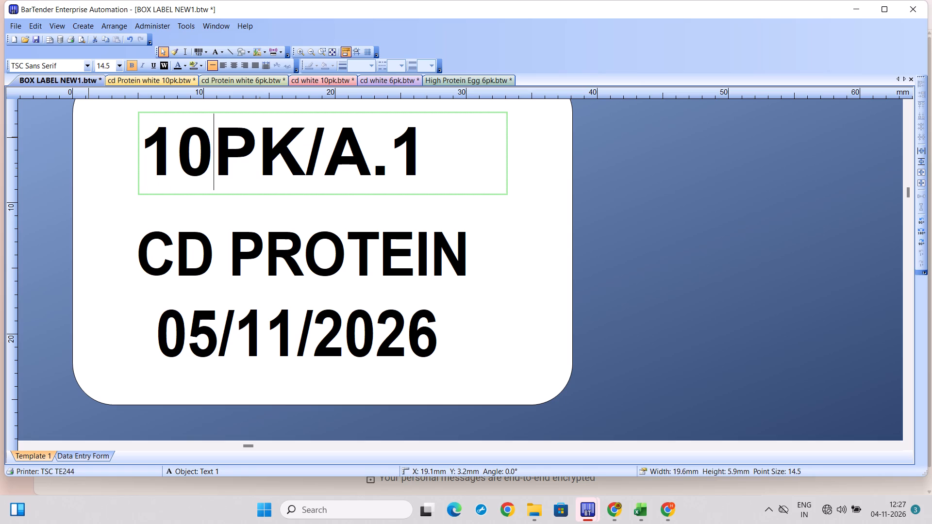
pyautogui.press('BackSpace')
pyautogui.press('BackSpace')
pyautogui.write('06')
# Print 24 copies of the 06PK/A.1 CD PROTEIN box label on the TSC TE244.
pyautogui.hotkey('ctrl', 'p')
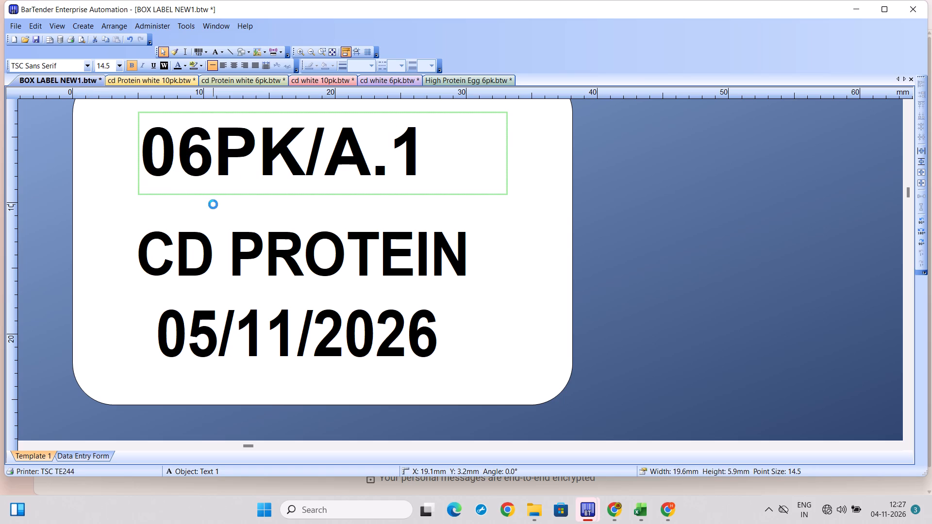
pyautogui.click(448, 245)
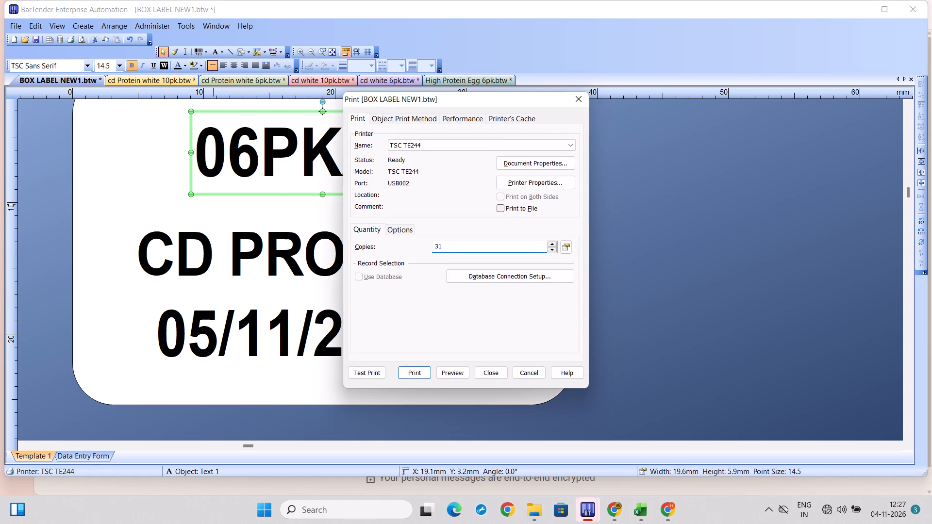
pyautogui.press('BackSpace')
pyautogui.press('BackSpace')
pyautogui.write('24')
pyautogui.click(413, 370)
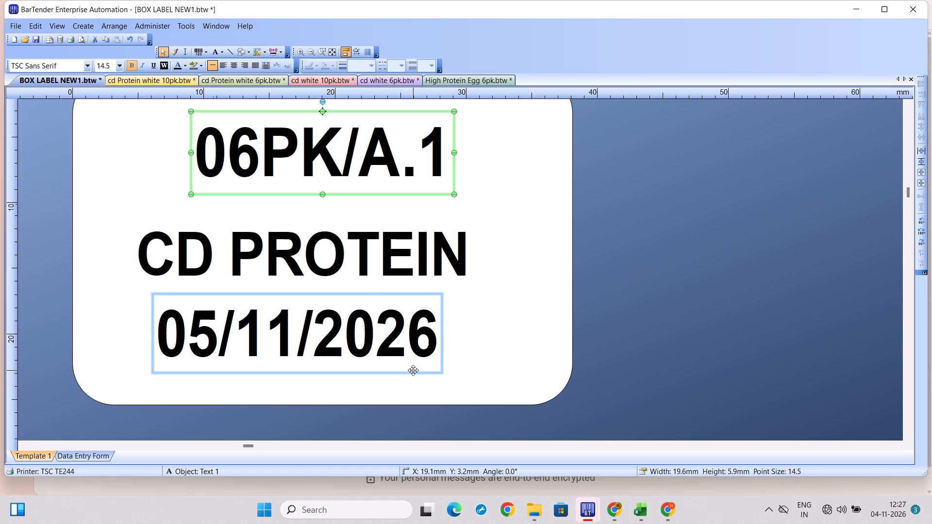
# Change the egg variety line on the 06PK/A.1 box label to CD WHITE.
pyautogui.click(342, 264)
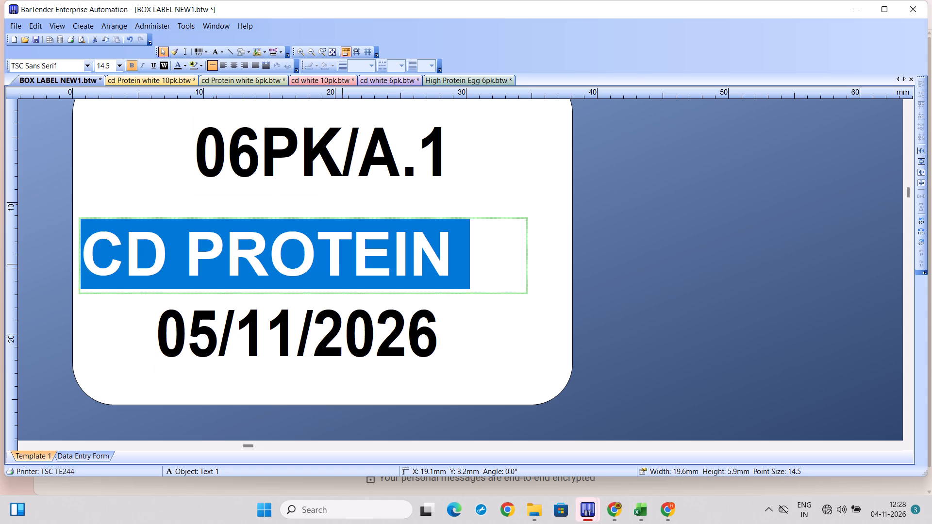
pyautogui.click(342, 264)
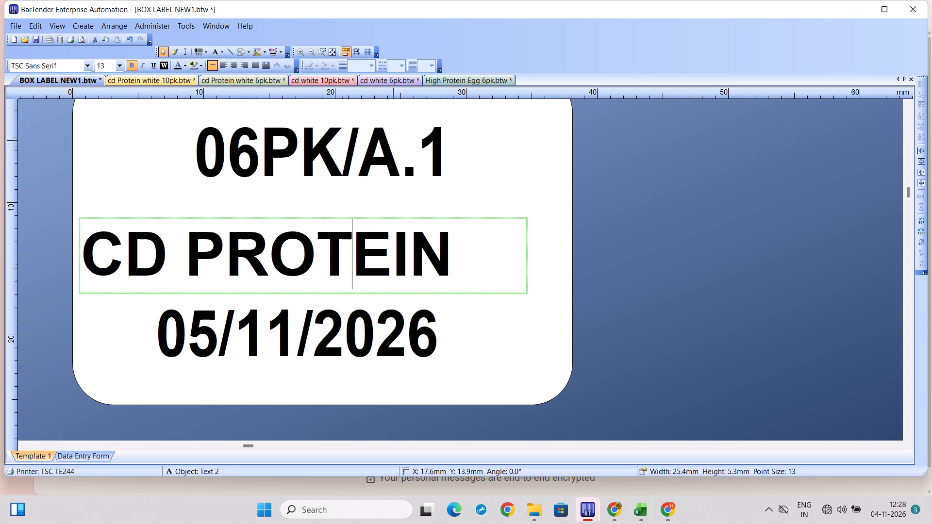
pyautogui.click(455, 260)
pyautogui.press('BackSpace')
pyautogui.press('BackSpace')
pyautogui.press('BackSpace')
pyautogui.press('BackSpace')
pyautogui.press('BackSpace')
pyautogui.press('BackSpace')
pyautogui.press('BackSpace')
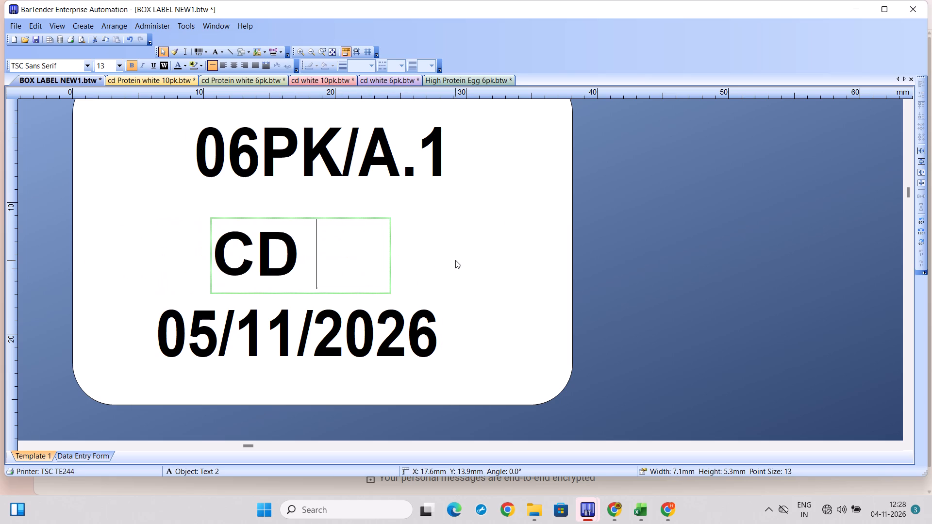
pyautogui.write('WHITE')
# Print 21 copies of the 06PK/A.1 CD WHITE box label on the TSC TE244.
pyautogui.hotkey('ctrl', 'p')
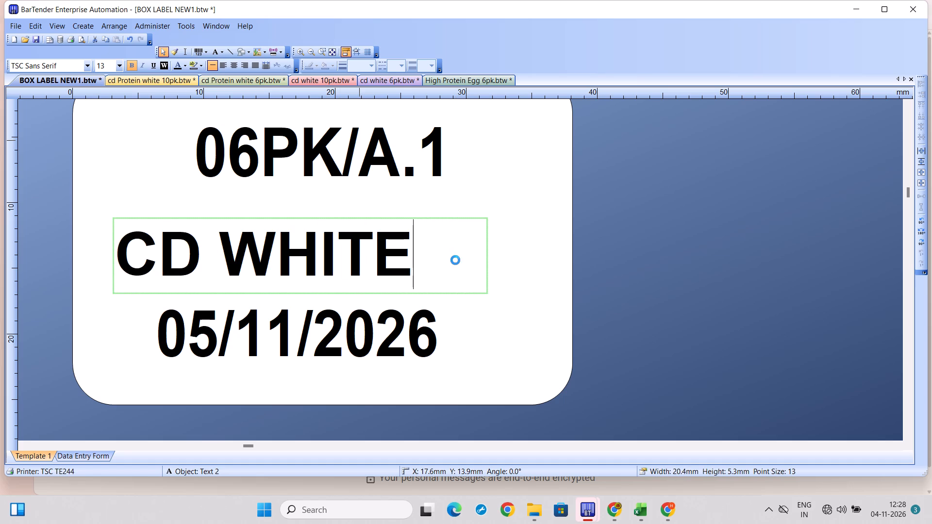
pyautogui.click(450, 245)
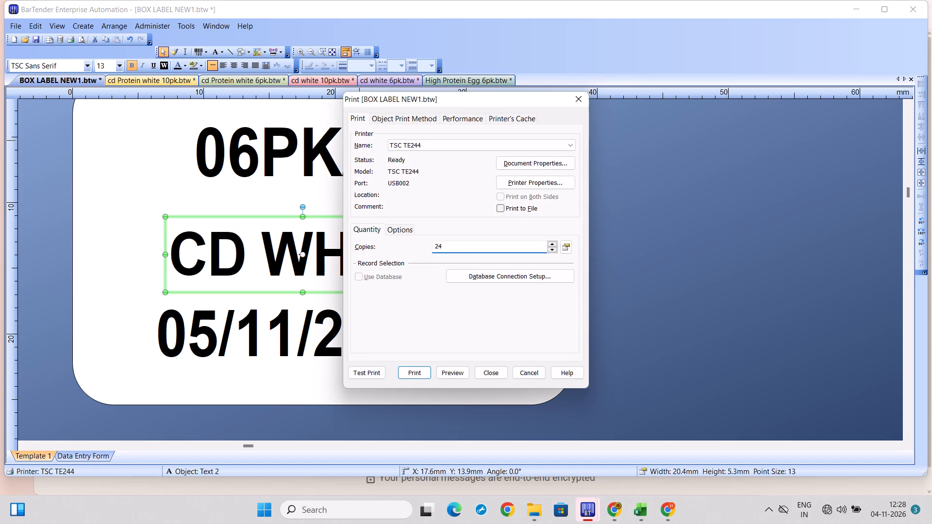
pyautogui.press('BackSpace')
pyautogui.press('1')
pyautogui.click(413, 368)
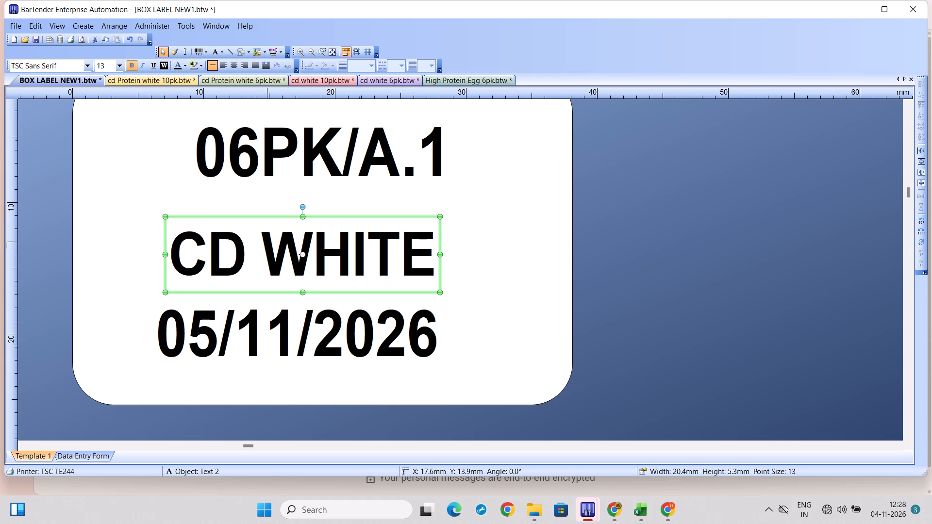
# Change the egg variety line on the 06PK/A.1 box label to FARM WHITE.
pyautogui.click(247, 254)
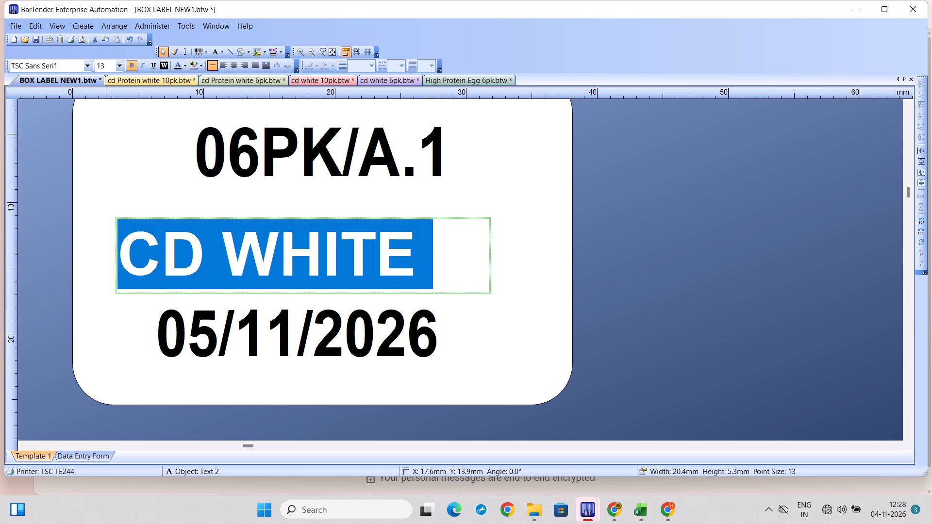
pyautogui.click(205, 254)
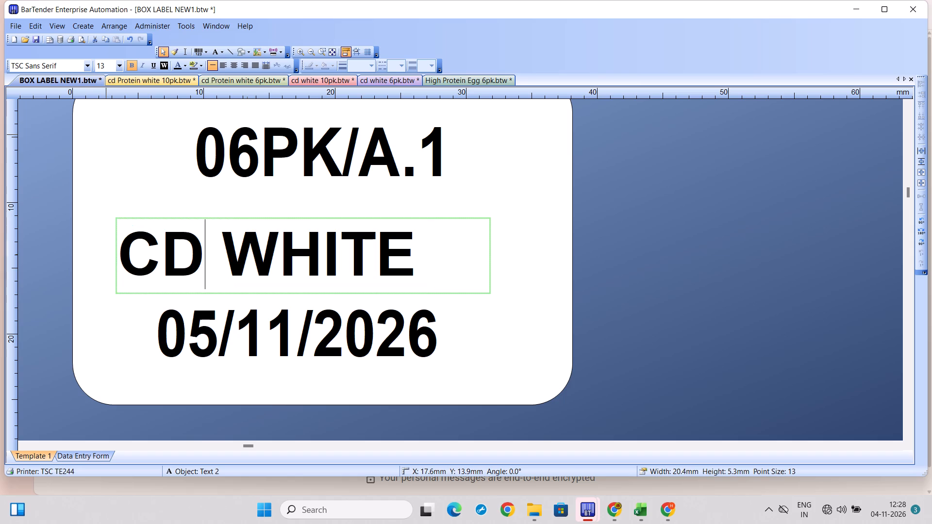
pyautogui.press('BackSpace')
pyautogui.press('BackSpace')
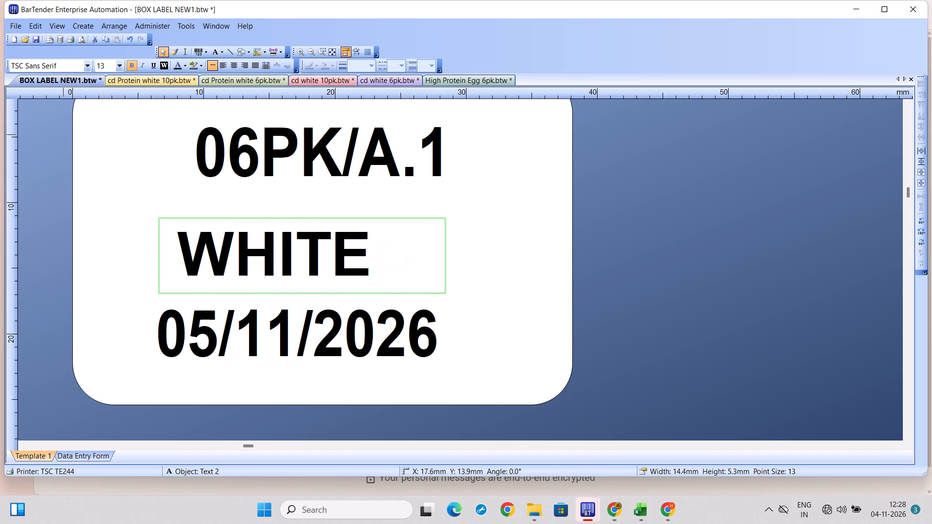
pyautogui.write('FAR')
pyautogui.press('m')
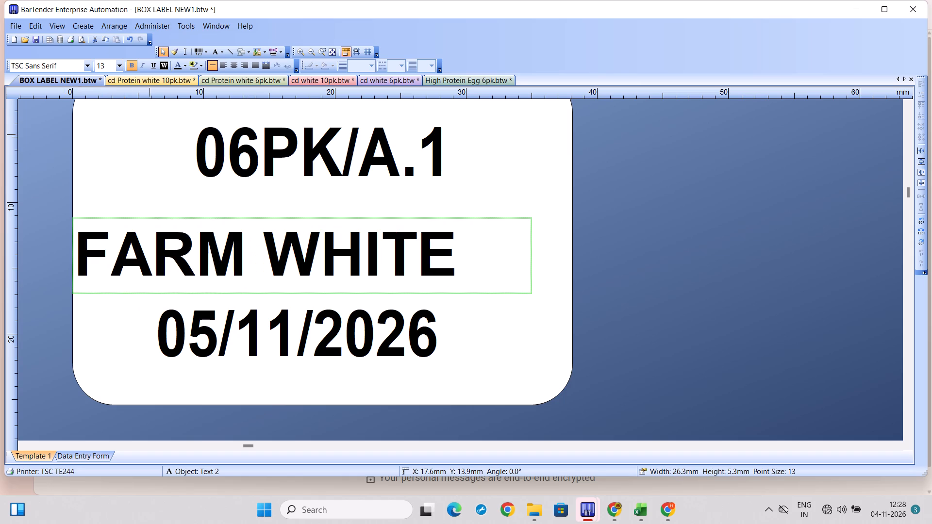
# Change the pack size line at the top of the FARM WHITE box label to 10PK/A.1.
pyautogui.click(260, 154)
pyautogui.click(211, 168)
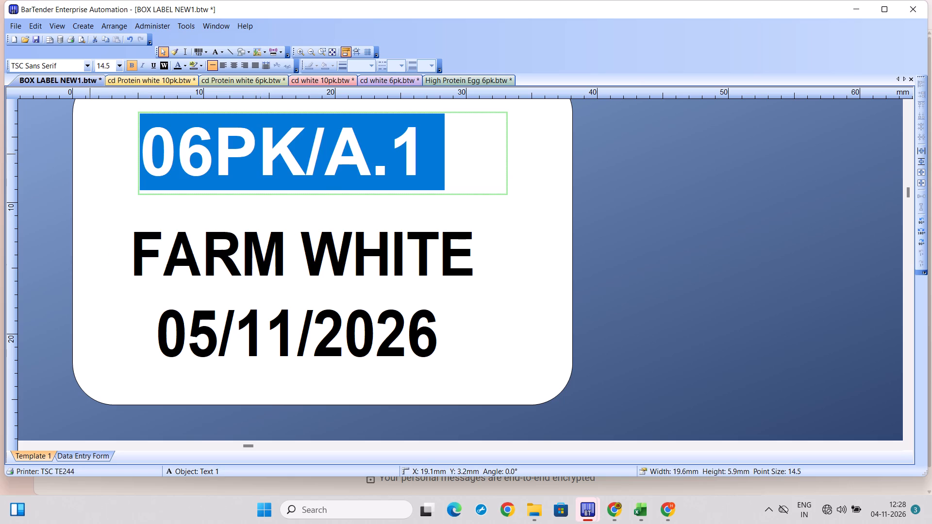
pyautogui.press('BackSpace')
pyautogui.press('BackSpace')
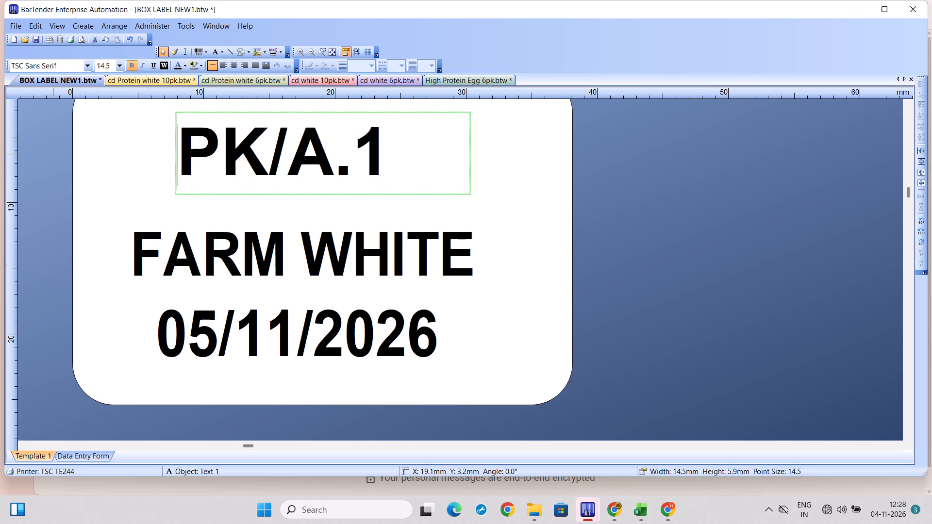
pyautogui.write('10')
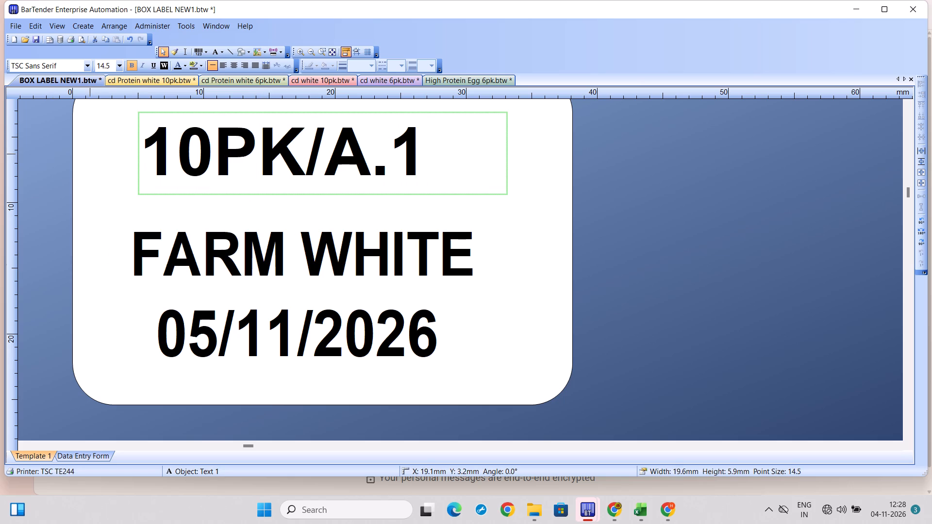
# Print 50 copies of the 10PK/A.1 FARM WHITE box label on the TSC TE244.
pyautogui.hotkey('ctrl', 'p')
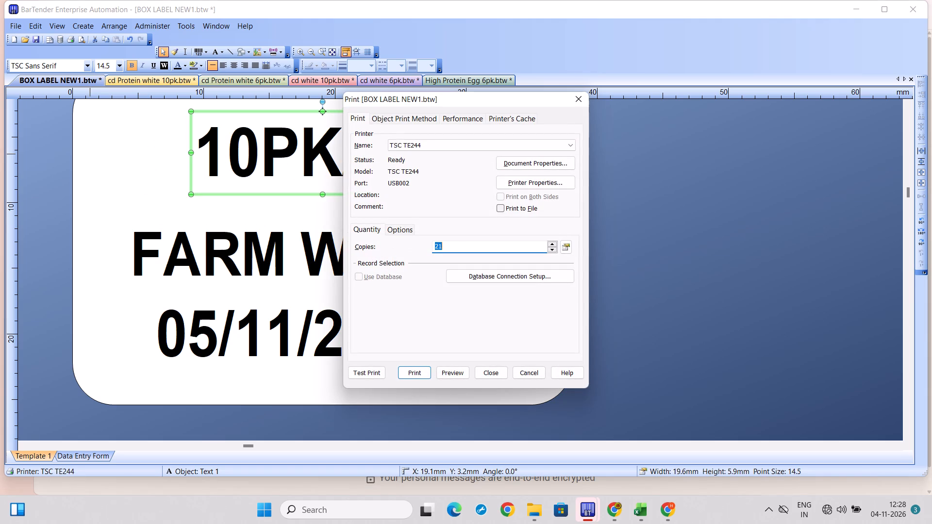
pyautogui.press('BackSpace')
pyautogui.write('50')
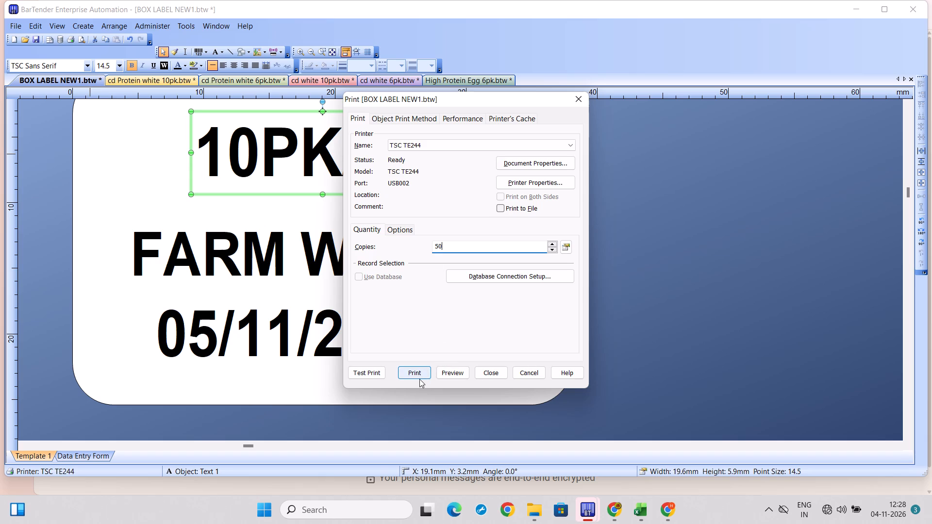
pyautogui.click(419, 379)
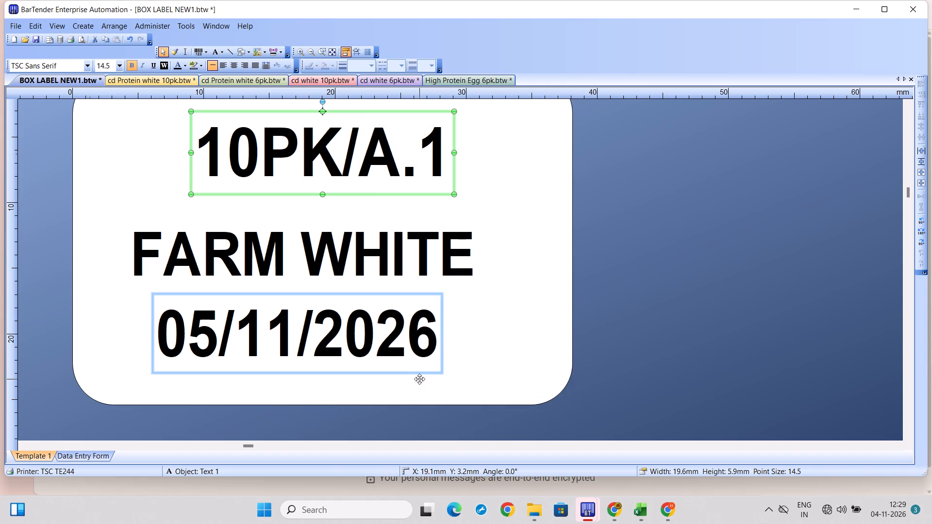
# Replace the egg variety line on the 10PK/A.1 box label with JUMBO XL.
pyautogui.click(470, 250)
pyautogui.click(465, 250)
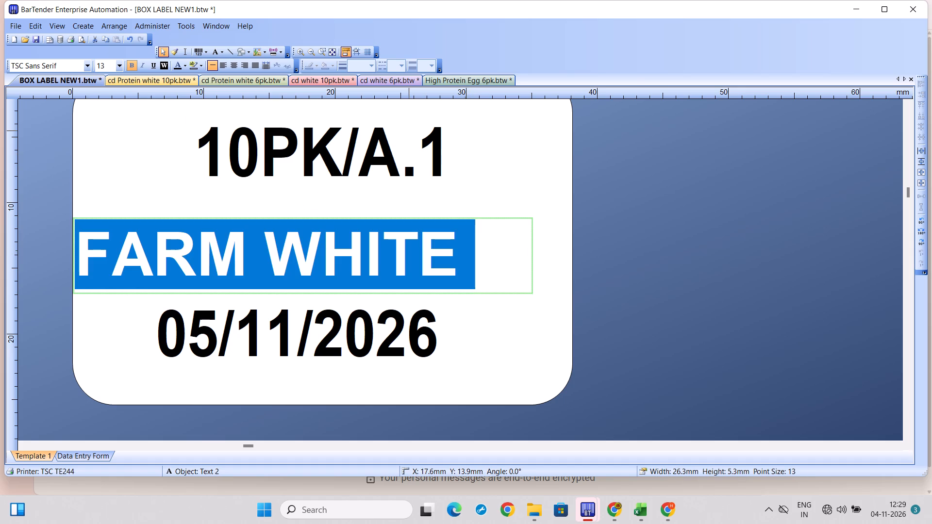
pyautogui.click(465, 250)
pyautogui.press('BackSpace')
pyautogui.press('BackSpace')
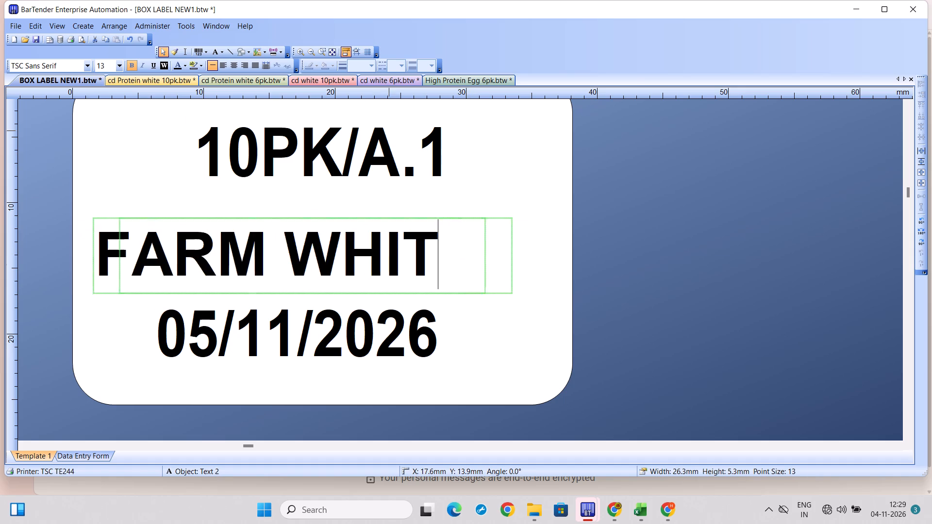
pyautogui.press('BackSpace')
pyautogui.press('BackSpace')
pyautogui.press('BackSpace')
pyautogui.press('BackSpace')
pyautogui.press('BackSpace')
pyautogui.press('BackSpace')
pyautogui.press('BackSpace')
pyautogui.press('BackSpace')
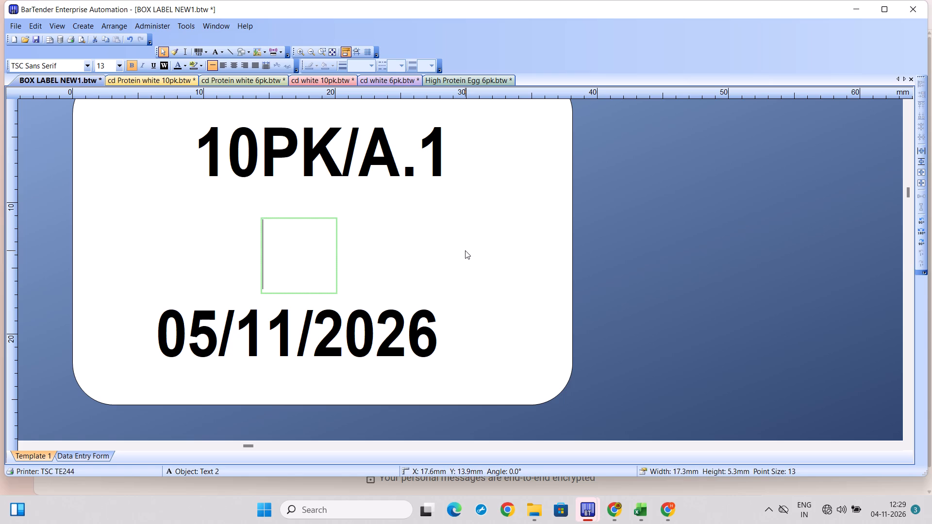
pyautogui.write('JA')
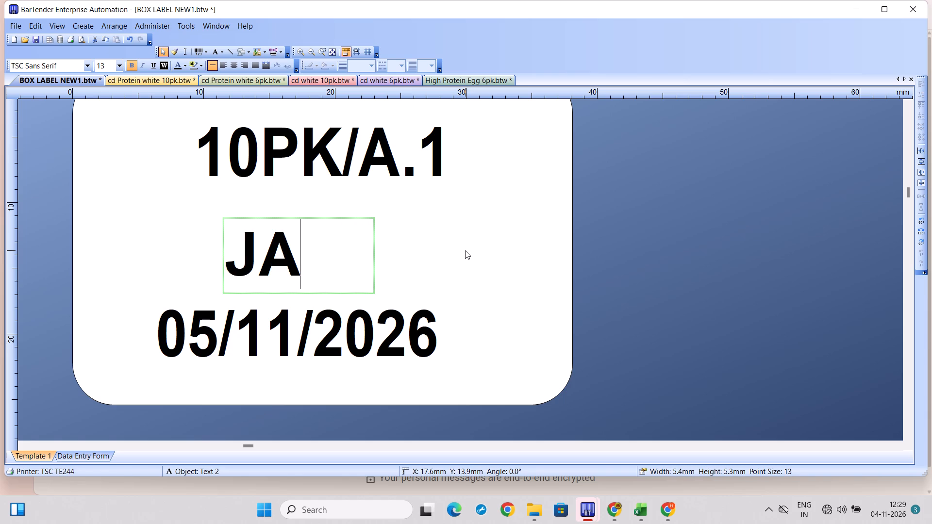
pyautogui.press('BackSpace')
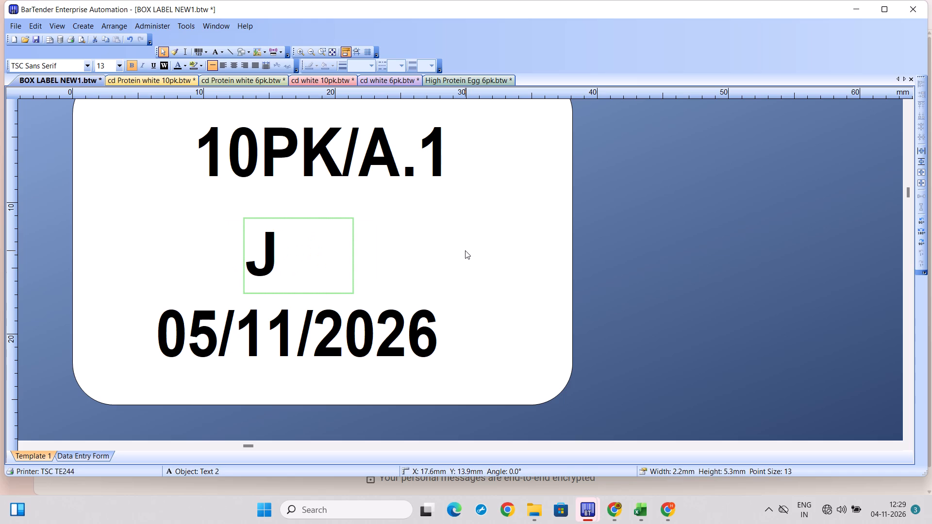
pyautogui.write('UM')
pyautogui.write('BO')
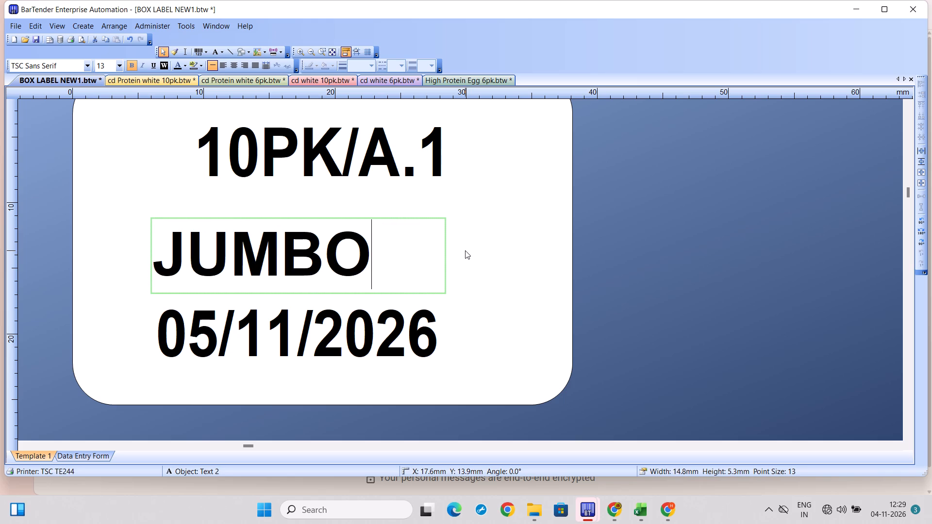
pyautogui.press('space')
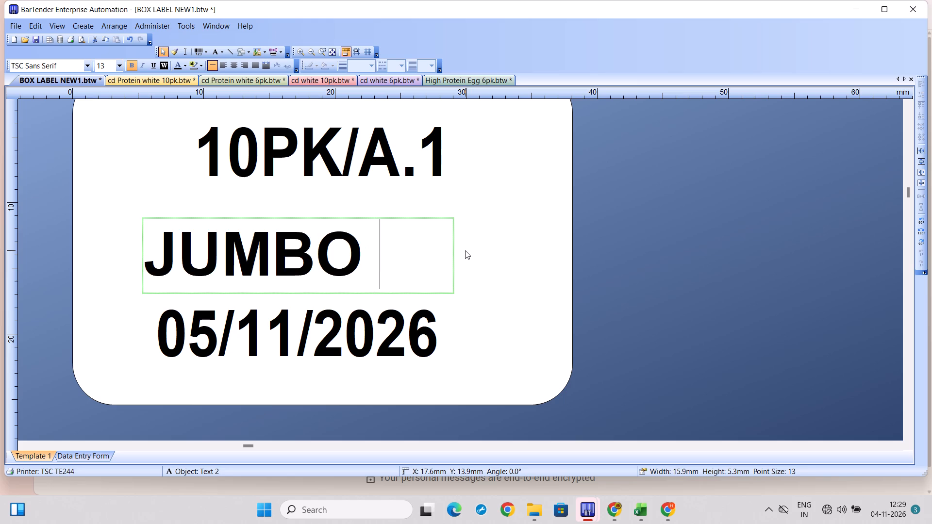
pyautogui.press('x')
pyautogui.press('l')
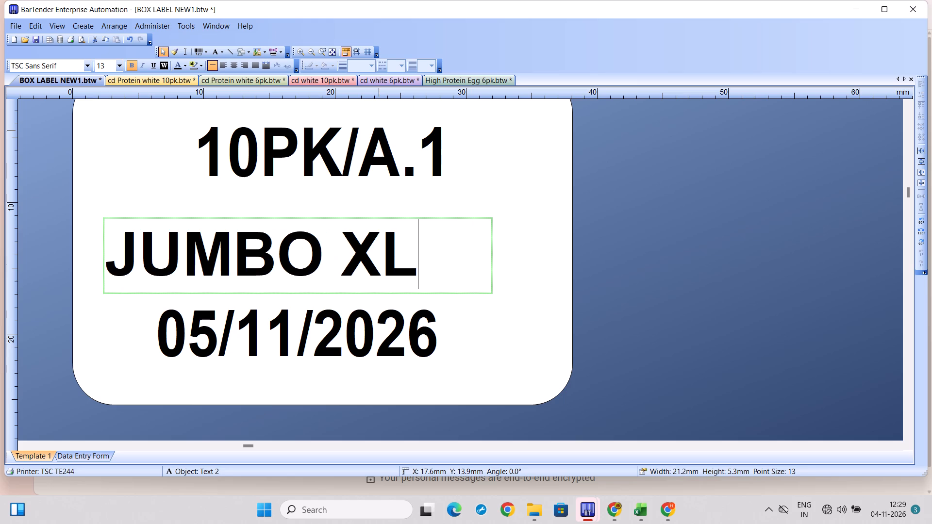
# Print 20 copies of the 10PK/A.1 JUMBO XL box label on the TSC TE244.
pyautogui.hotkey('ctrl', 'p')
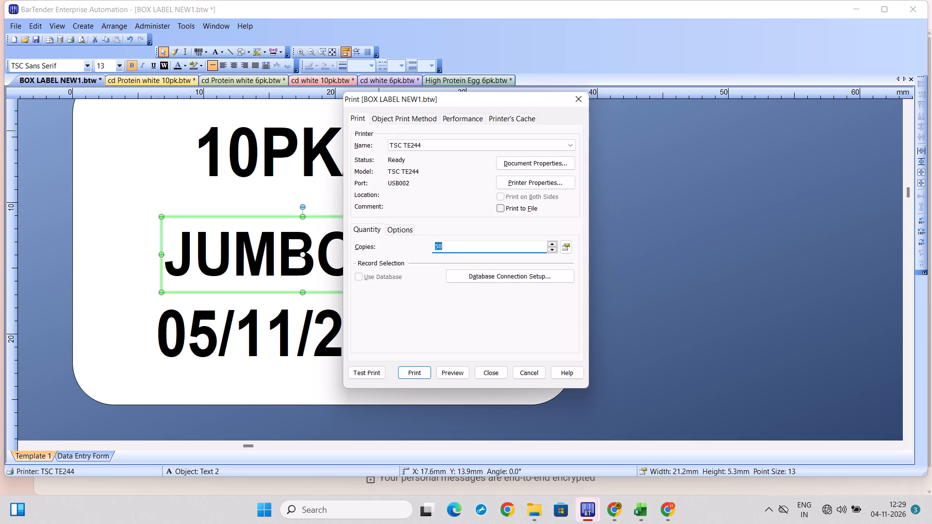
pyautogui.press('BackSpace')
pyautogui.press('2')
pyautogui.press('o')
pyautogui.press('BackSpace')
pyautogui.press('0')
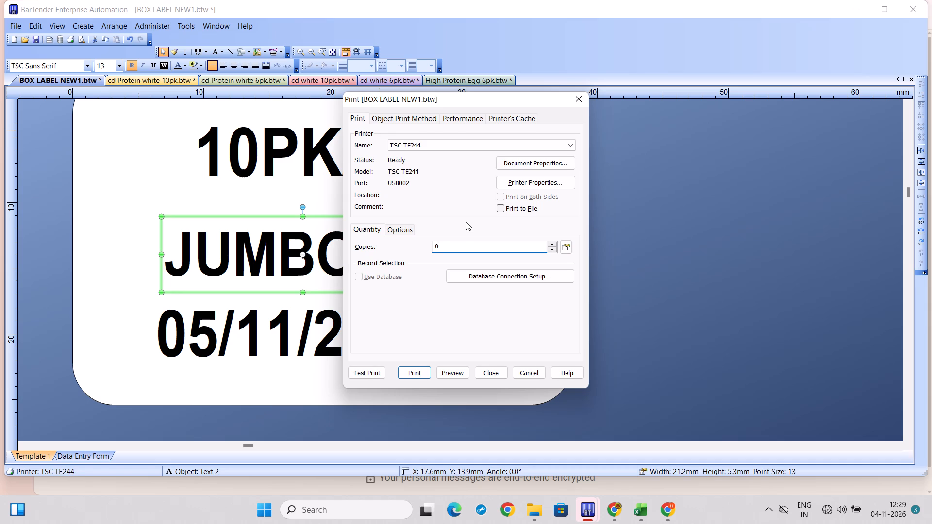
pyautogui.press('BackSpace')
pyautogui.press('2')
pyautogui.press('0')
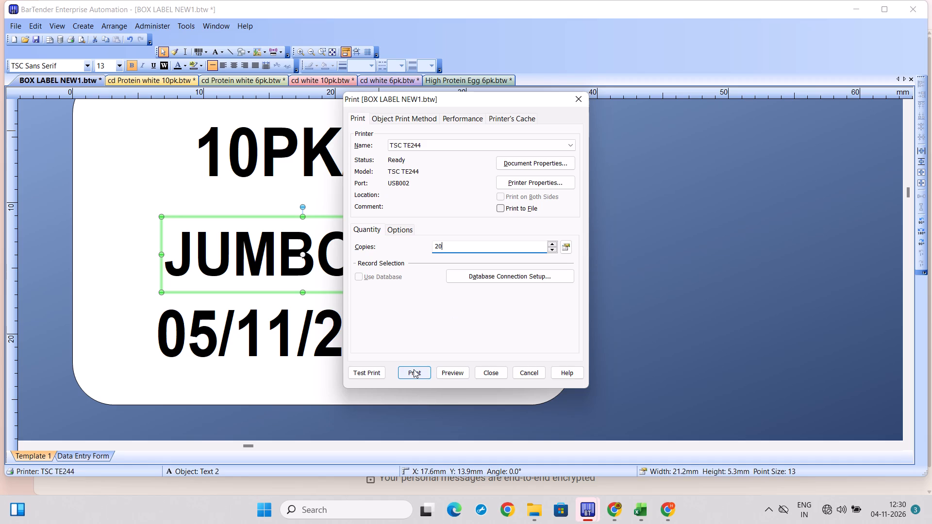
pyautogui.click(414, 369)
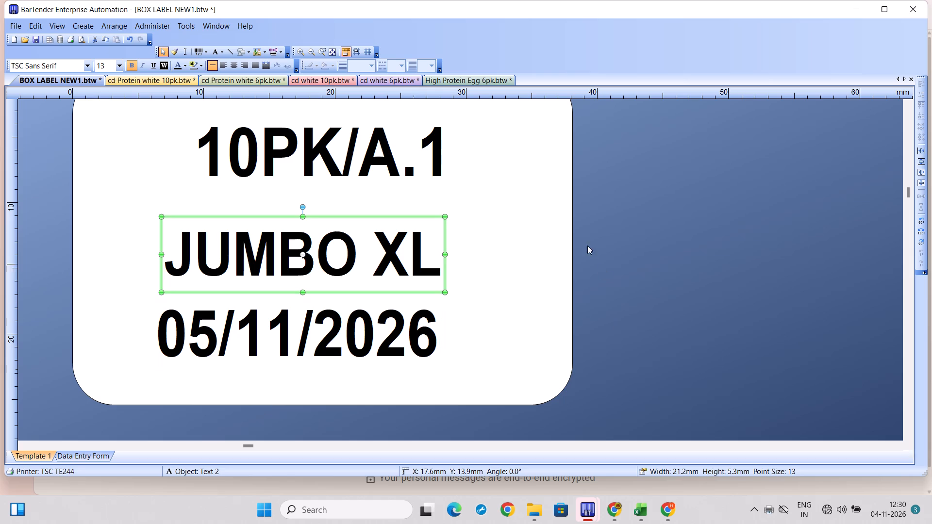
# Print 794 serial numbers of the High Protein Egg 6pk QR code label on the TSC TE244.
pyautogui.click(477, 83)
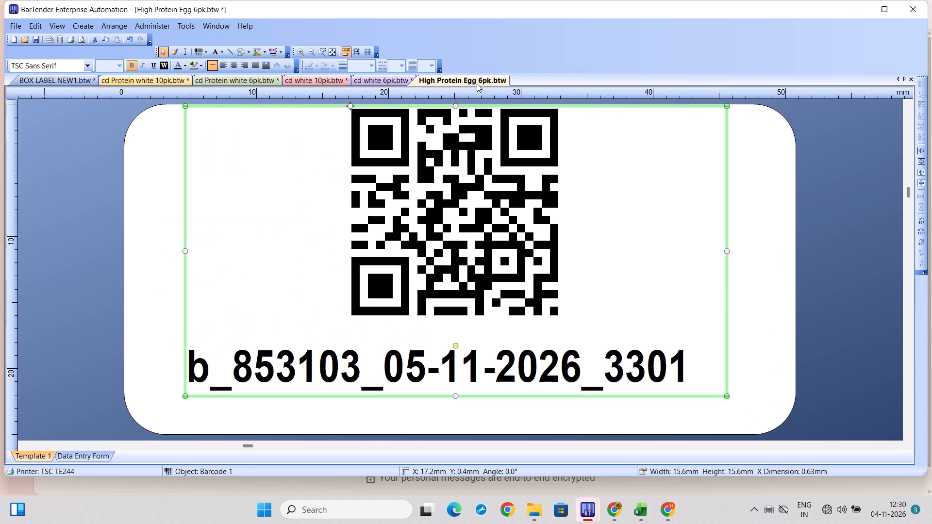
pyautogui.hotkey('ctrl', 'p')
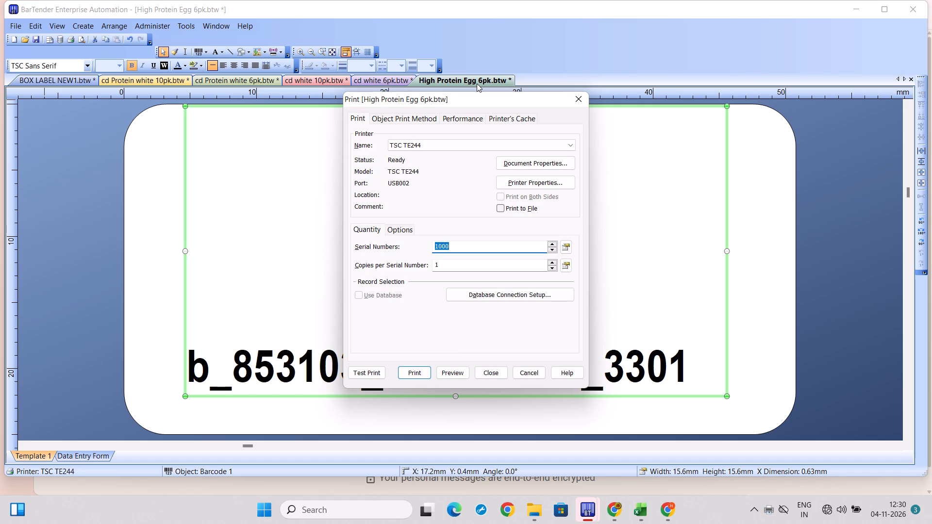
pyautogui.press('7')
pyautogui.press('9')
pyautogui.press('4')
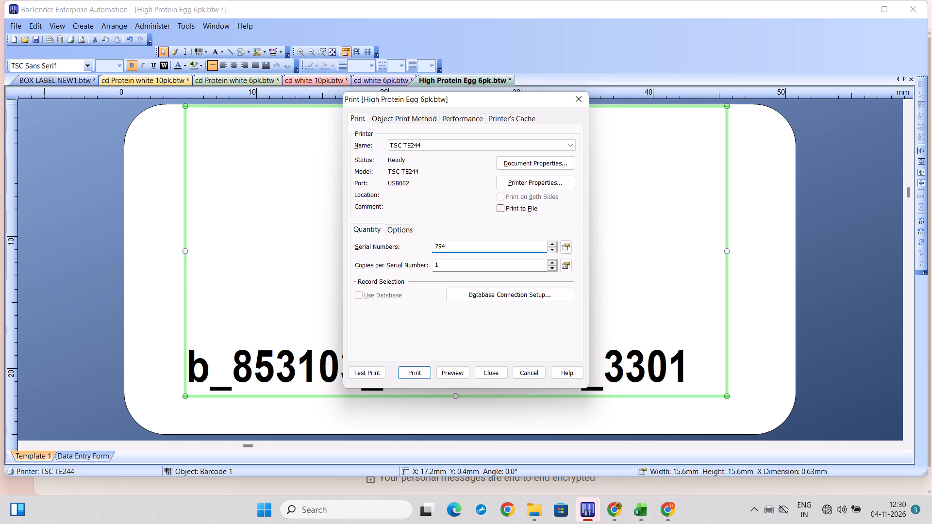
pyautogui.press('Return')
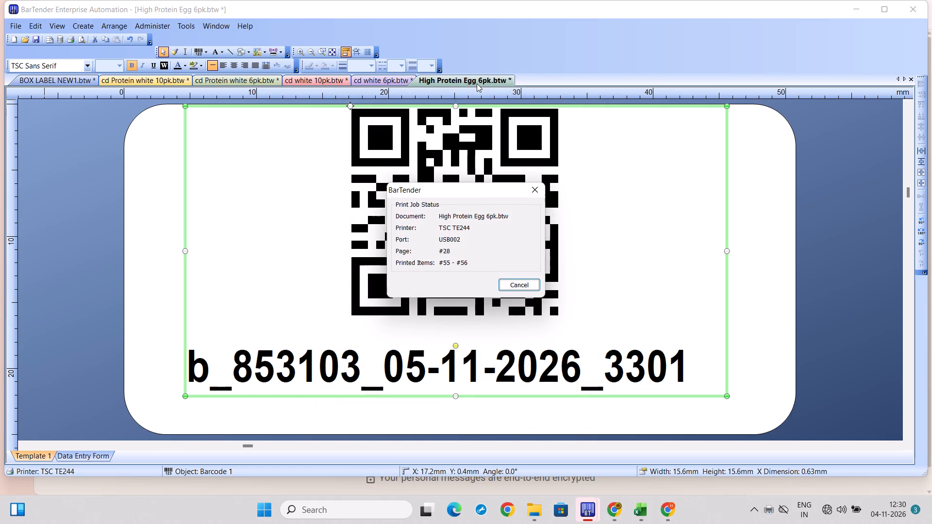
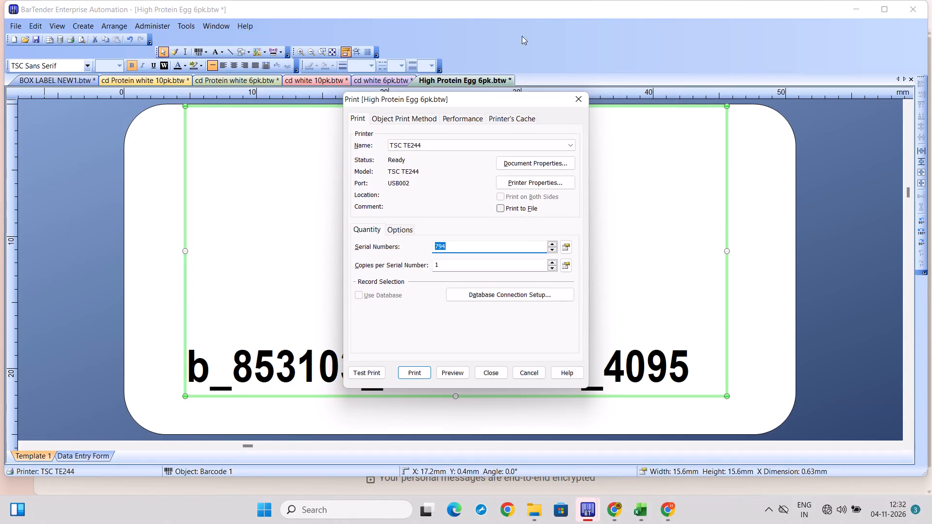
# Open the "High Protein Egg 10pk.btw new" label document from Downloads.
pyautogui.click(583, 98)
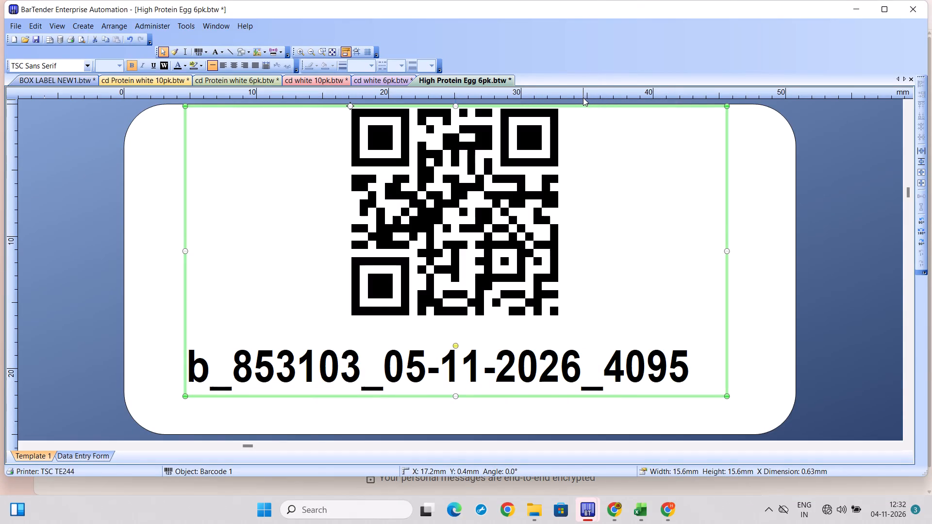
pyautogui.hotkey('ctrl', 'o')
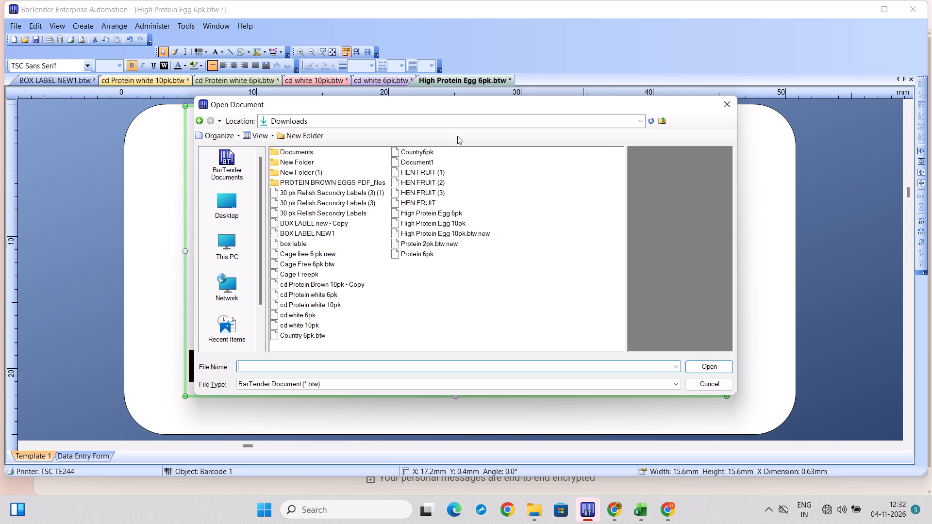
pyautogui.click(443, 232)
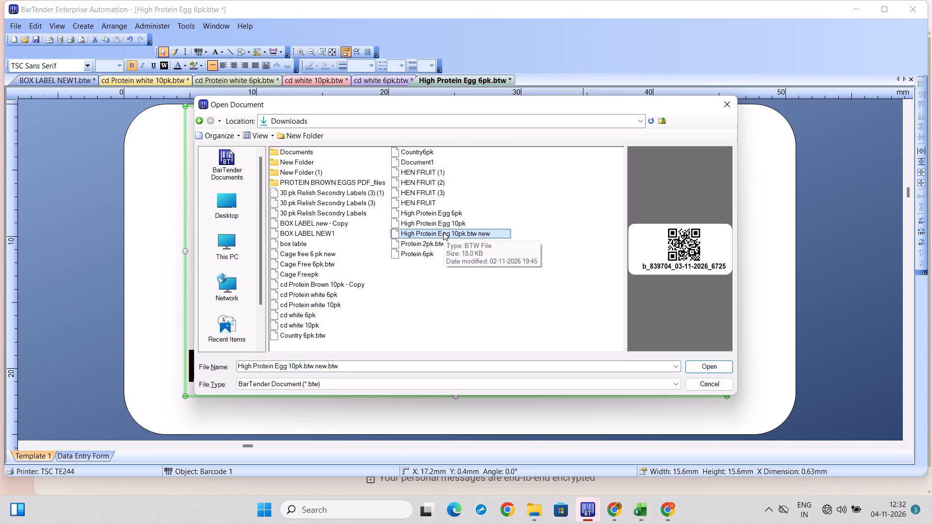
pyautogui.doubleClick(443, 232)
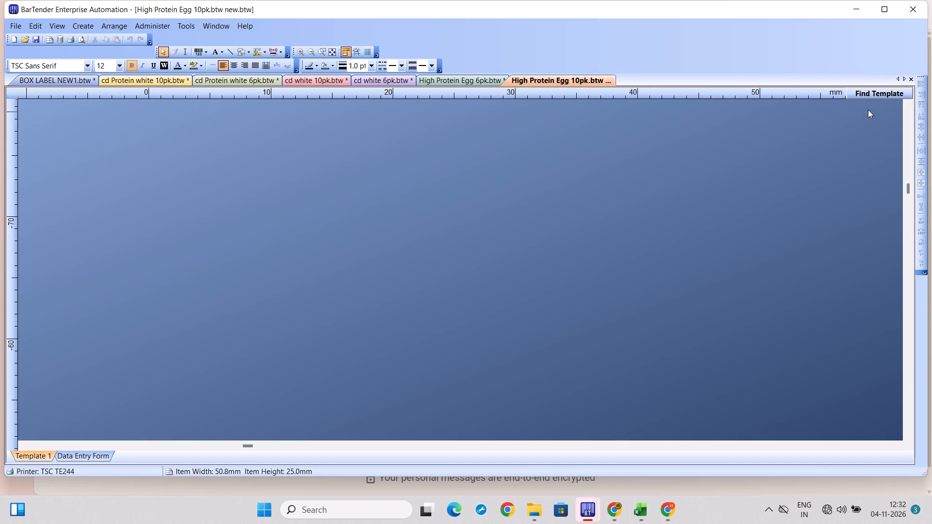
pyautogui.click(872, 94)
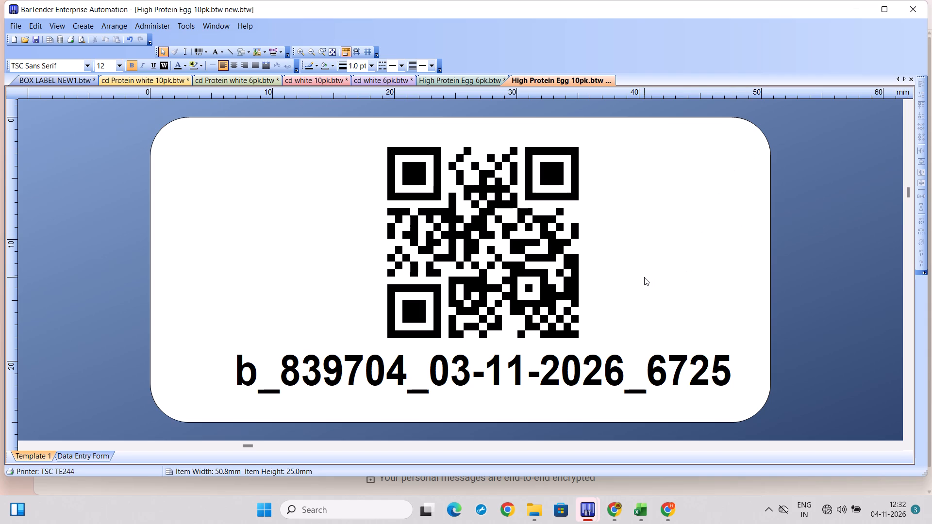
# Open the "High Protein Egg 10pk" label document from Downloads as well.
pyautogui.hotkey('ctrl', 'o')
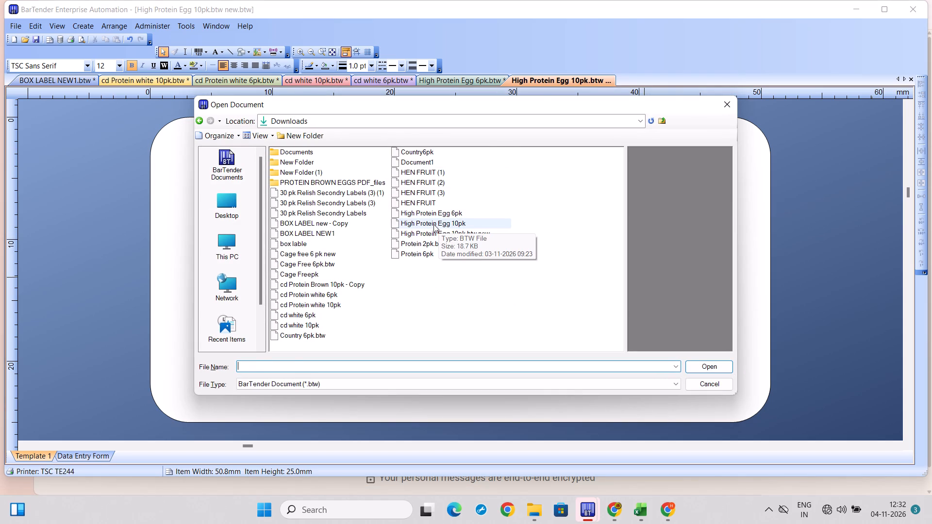
pyautogui.click(433, 224)
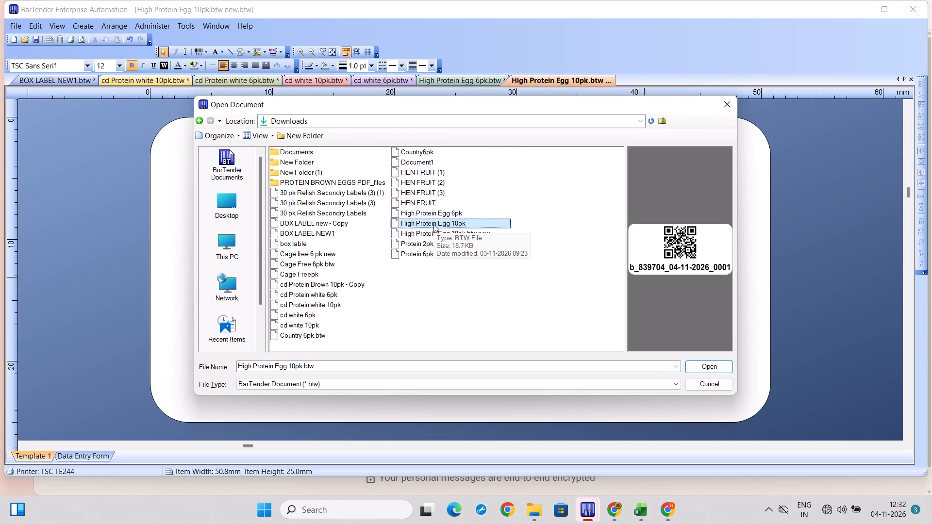
pyautogui.doubleClick(433, 224)
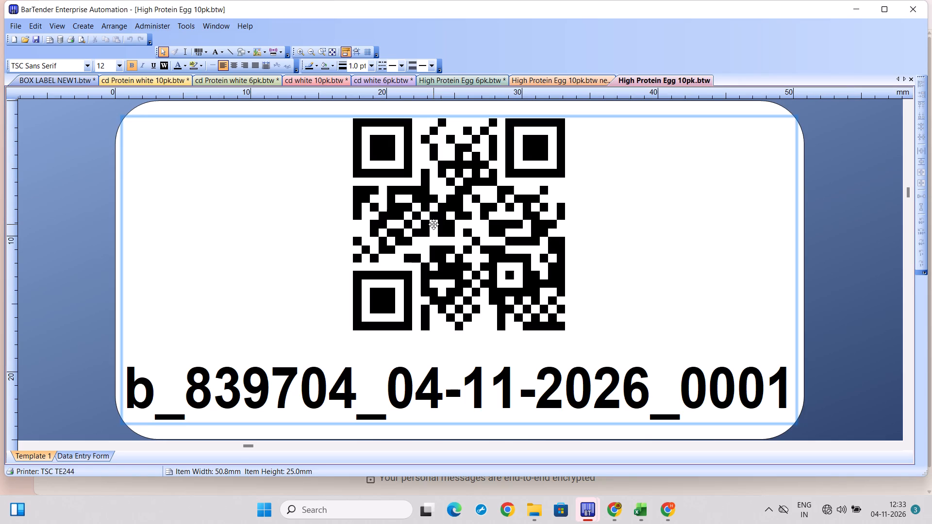
# In the "High Protein Egg 10pk.btw new" label, change the date in the QR code's embedded data to 05-11-2026.
pyautogui.click(558, 81)
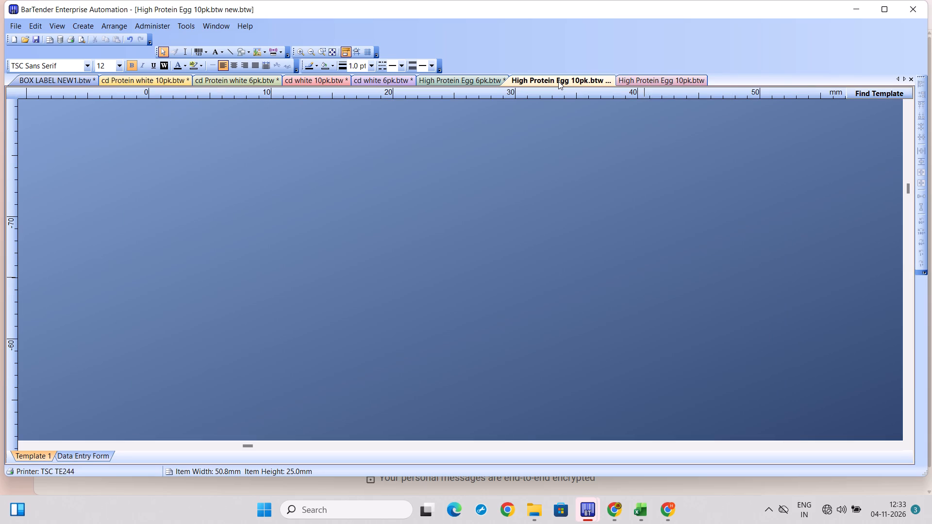
pyautogui.click(879, 88)
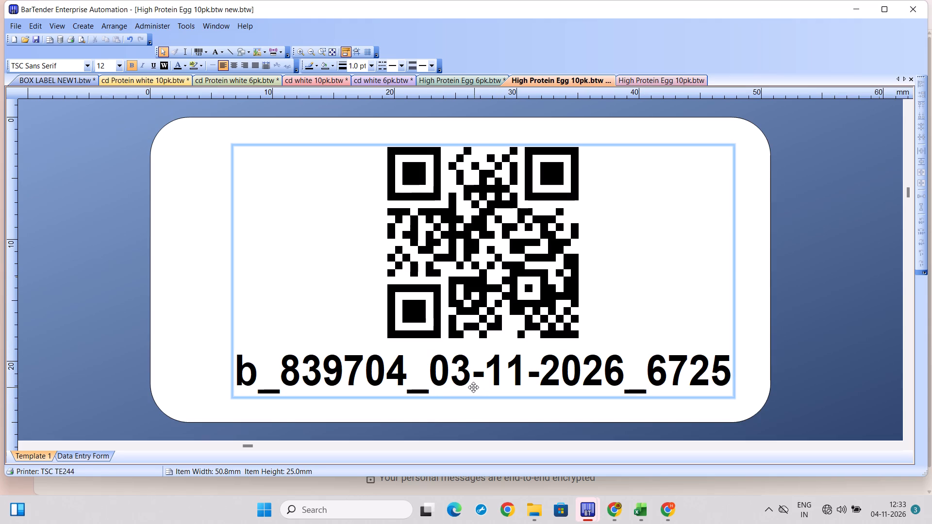
pyautogui.click(472, 387)
pyautogui.doubleClick(471, 381)
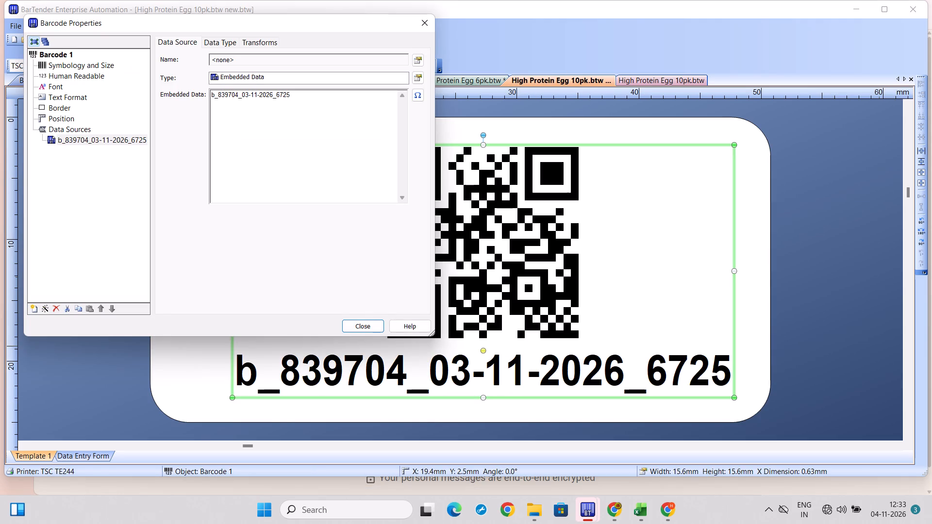
pyautogui.click(249, 109)
pyautogui.press('BackSpace')
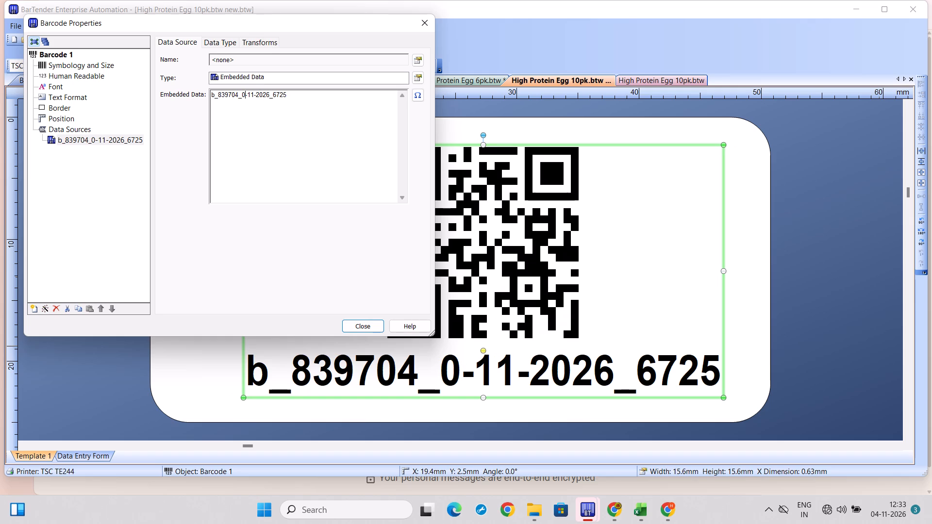
pyautogui.press('5')
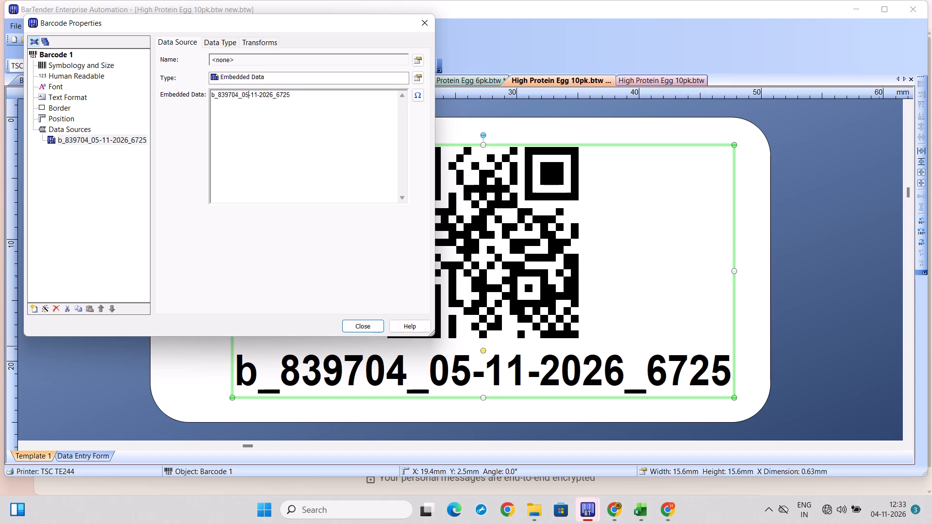
# Set the serial number ending the QR code's embedded data to 2301, giving b_839704_05-11-2026_2301.
pyautogui.click(310, 109)
pyautogui.press('BackSpace')
pyautogui.press('BackSpace')
pyautogui.press('BackSpace')
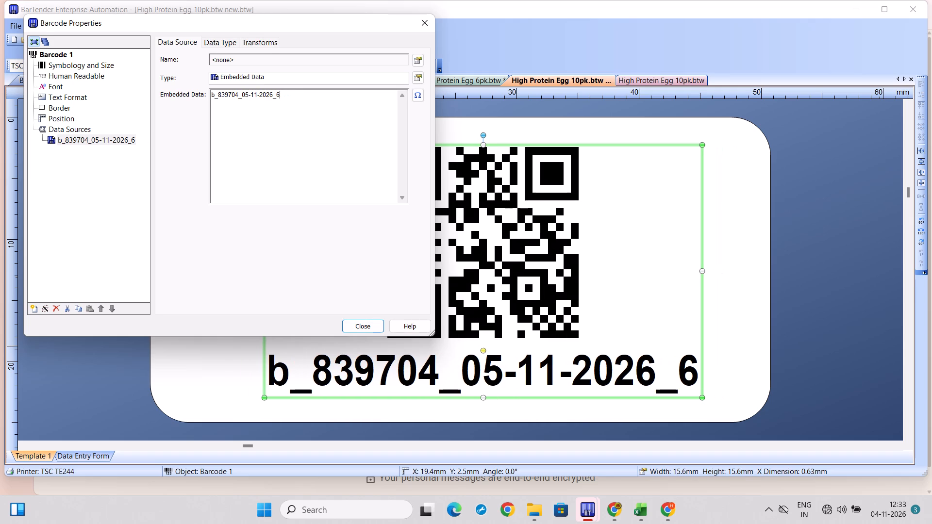
pyautogui.press('BackSpace')
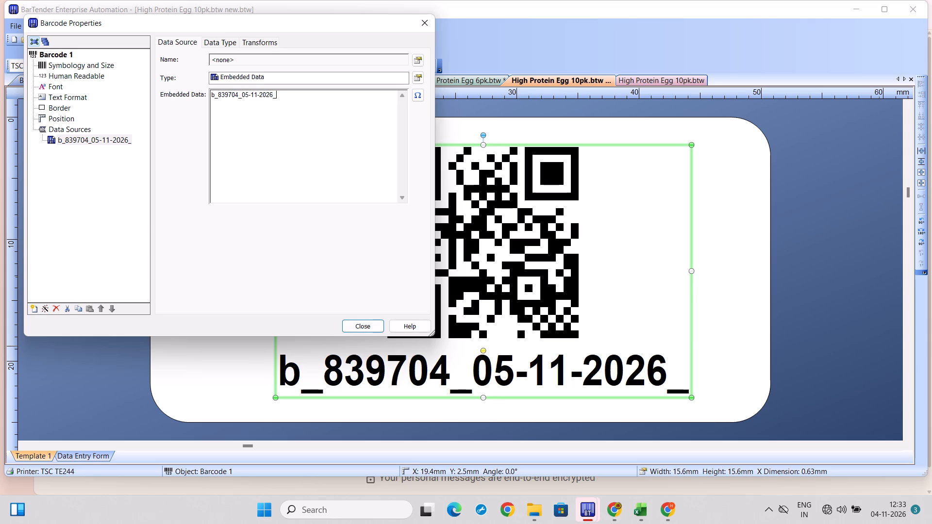
pyautogui.write('23')
pyautogui.write('00')
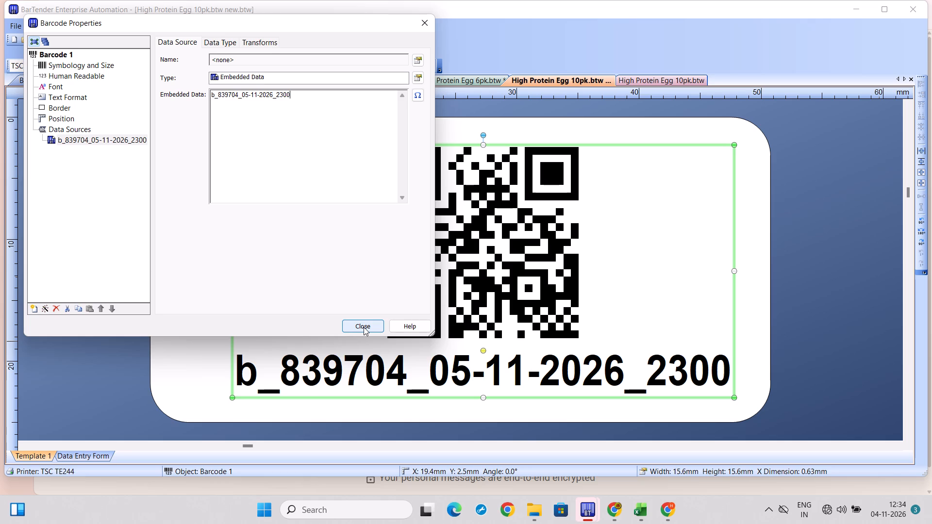
pyautogui.click(300, 159)
pyautogui.press('BackSpace')
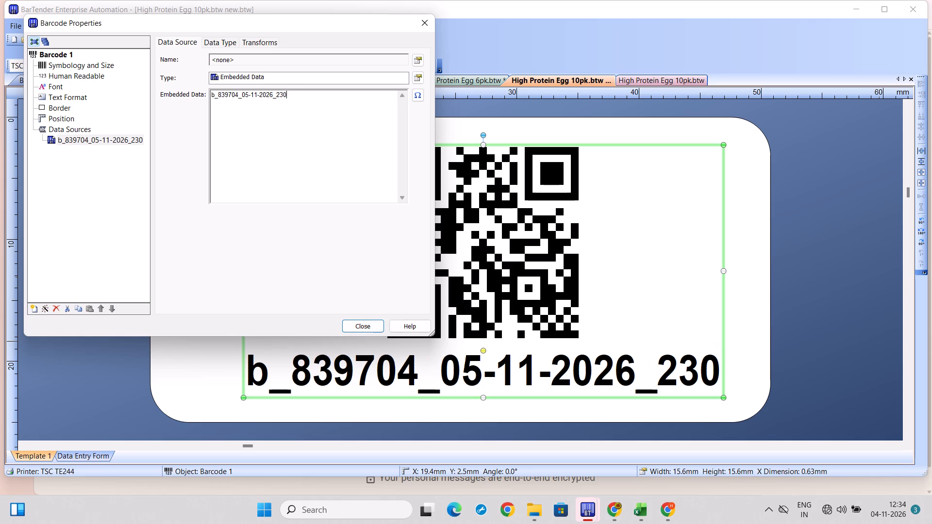
pyautogui.press('1')
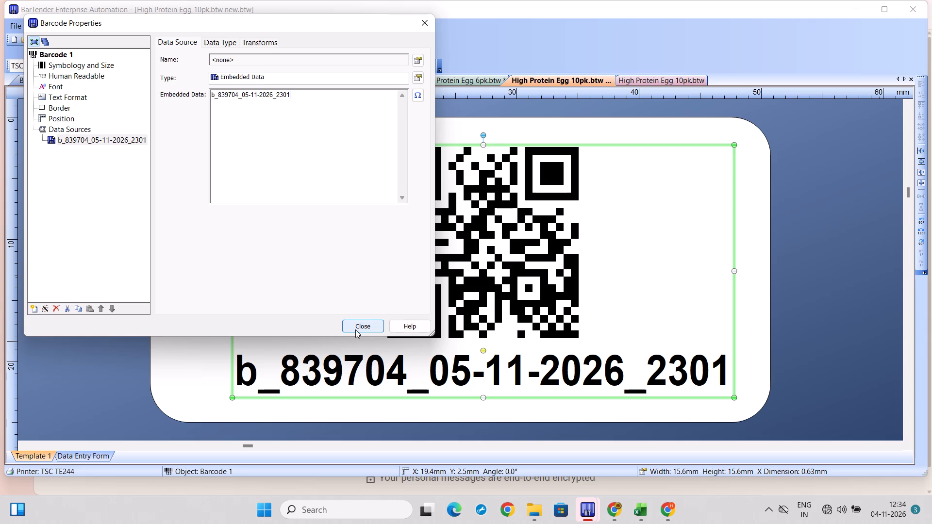
pyautogui.click(355, 329)
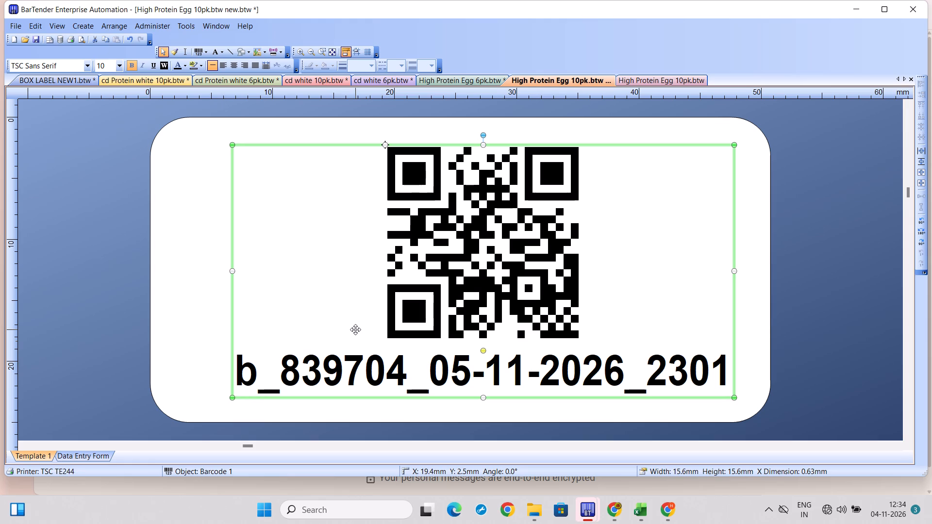
# Print 1000 serial numbers of the "High Protein Egg 10pk.btw new" QR code label on the TSC TE244.
pyautogui.hotkey('ctrl', 'p')
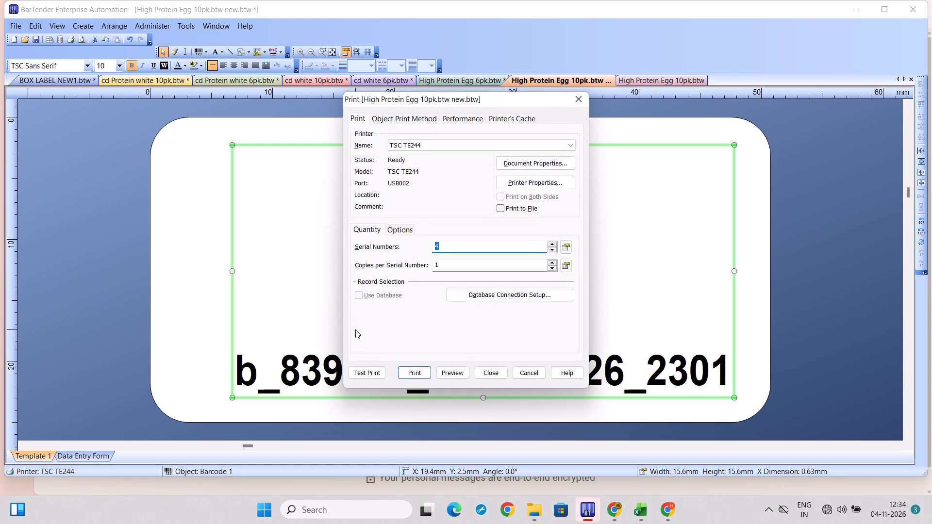
pyautogui.press('1')
pyautogui.write('000')
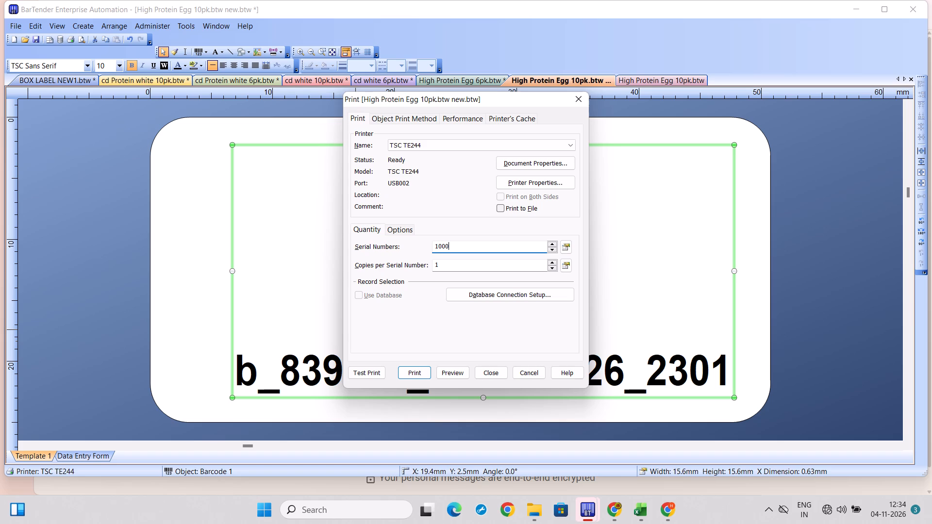
pyautogui.press('Return')
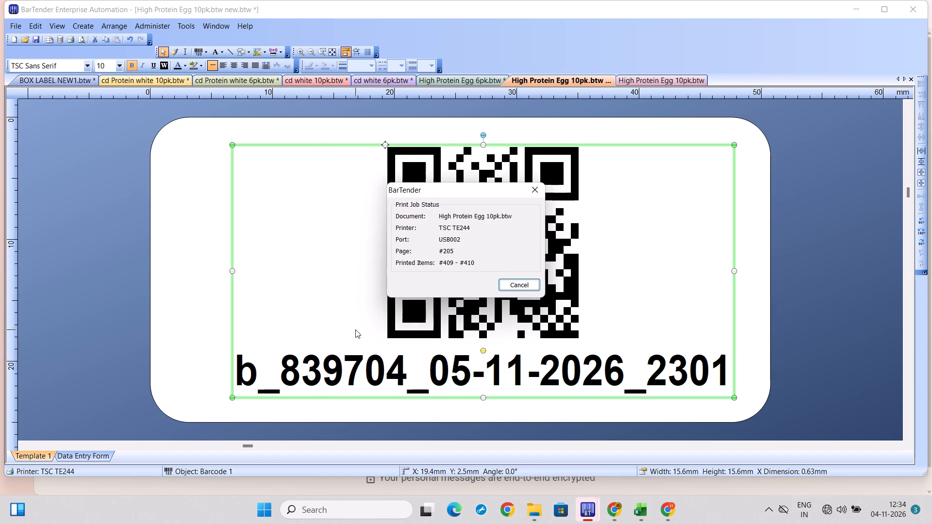
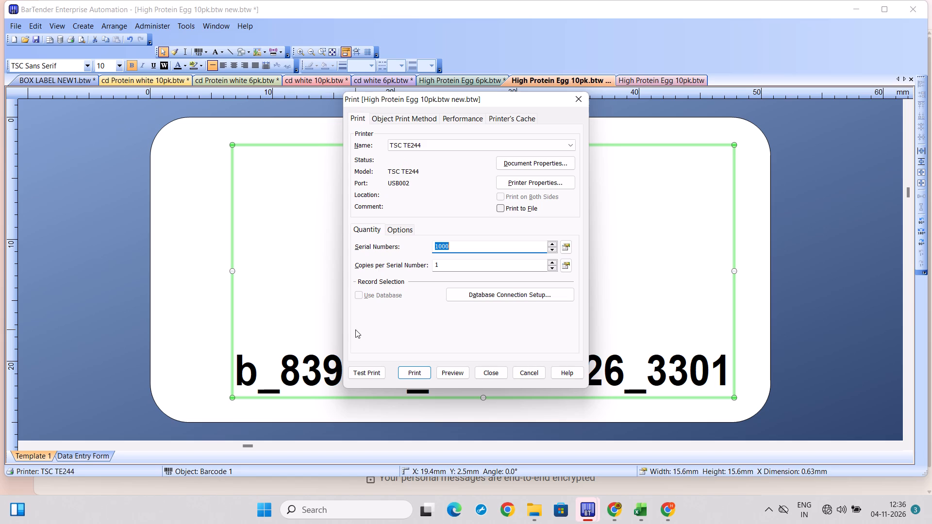
# Print another 1000 serial numbers of the "High Protein Egg 10pk.btw new" QR code label, starting from b_839704_05-11-2026_3301, on the TSC TE244.
pyautogui.press('Return')
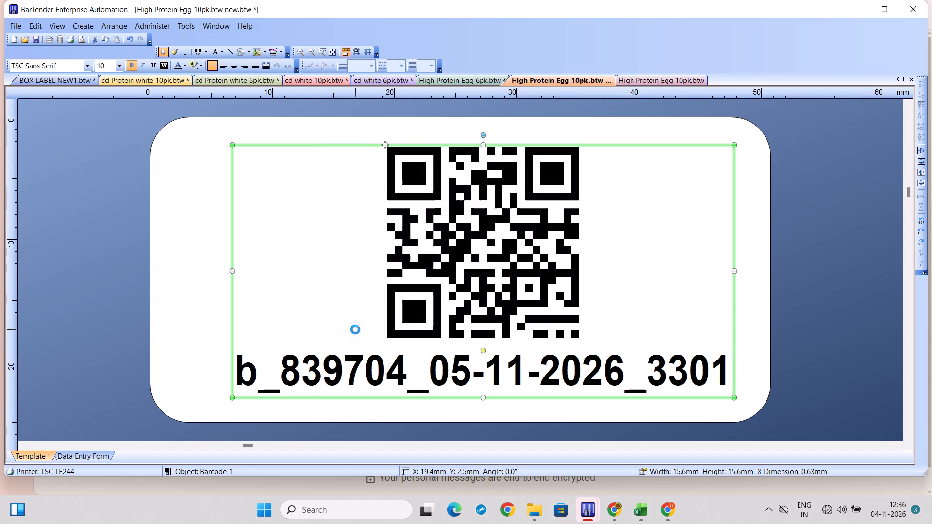
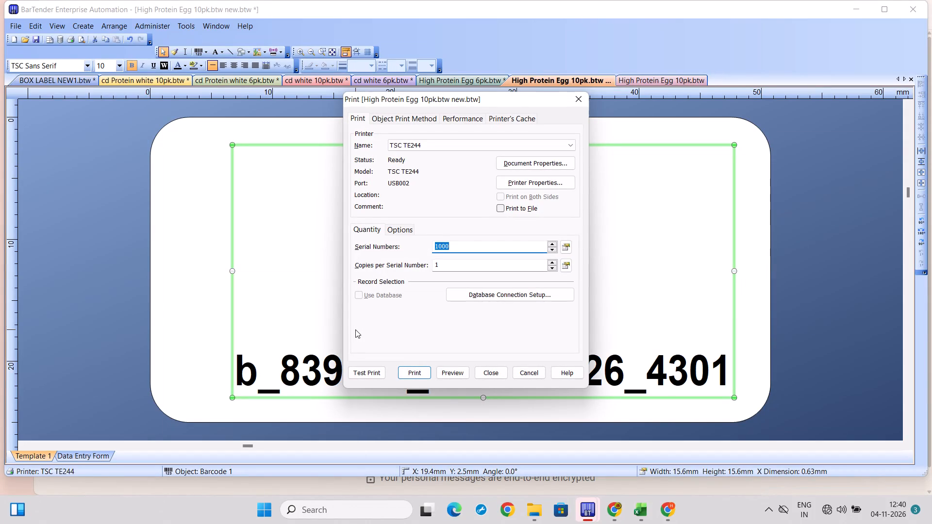
# Print 700 serial numbers of the "High Protein Egg 10pk.btw new" QR code label, starting from b_839704_05-11-2026_4301, on the TSC TE244.
pyautogui.press('6')
pyautogui.press('BackSpace')
pyautogui.press('7')
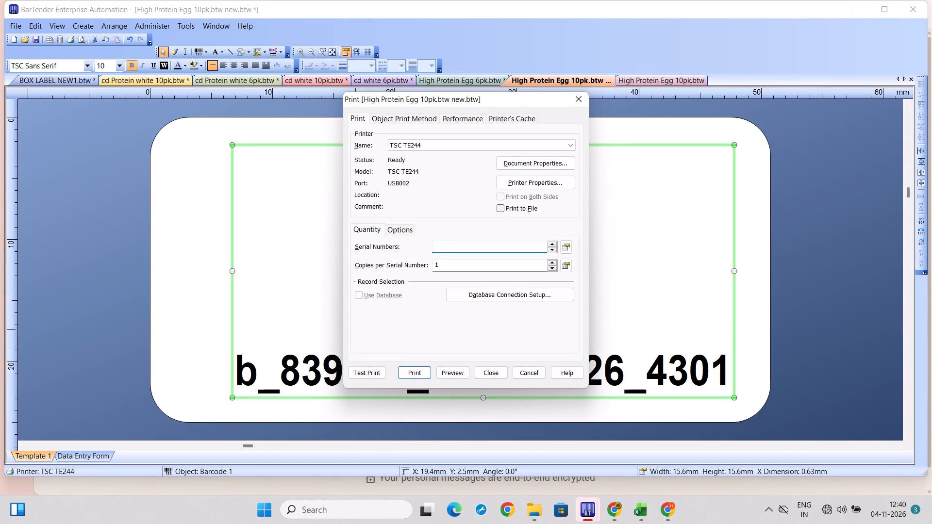
pyautogui.write('00')
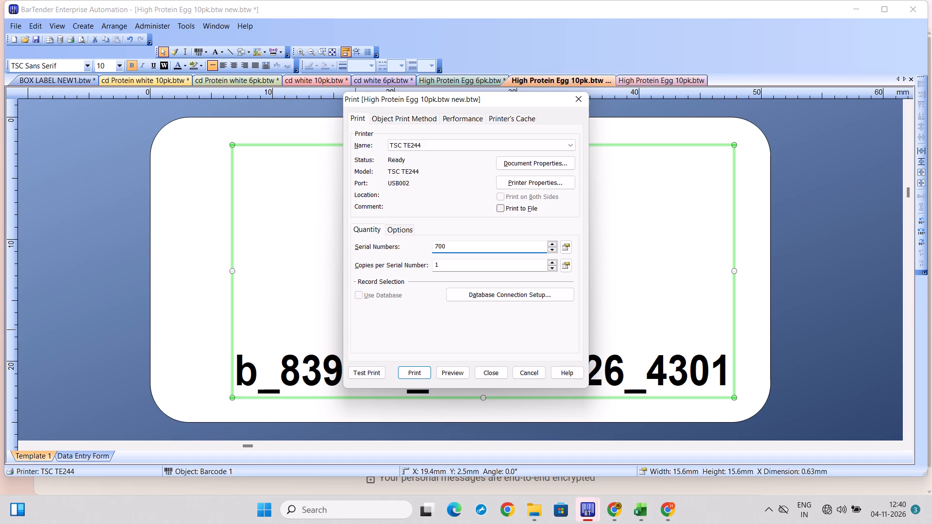
pyautogui.press('Return')
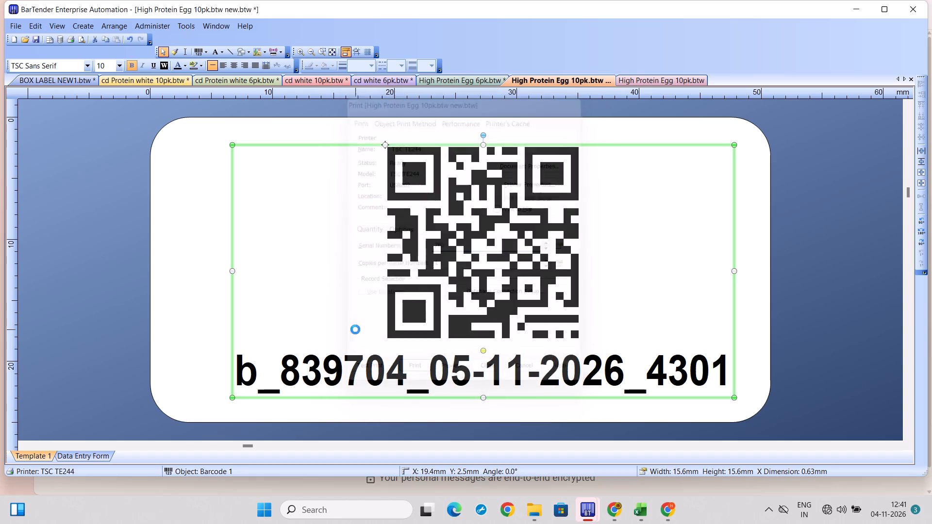
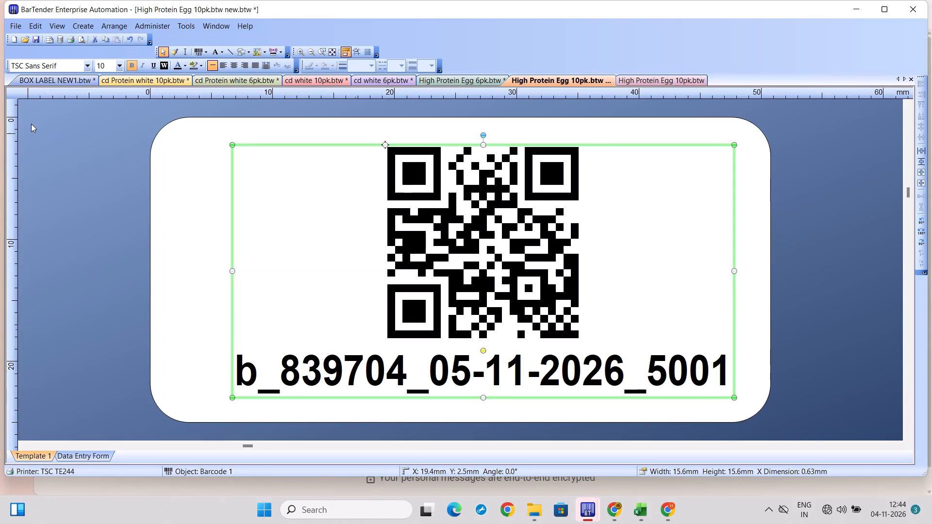
# Switch to the open BOX LABEL NEW1.btw document to view the box label.
pyautogui.click(51, 82)
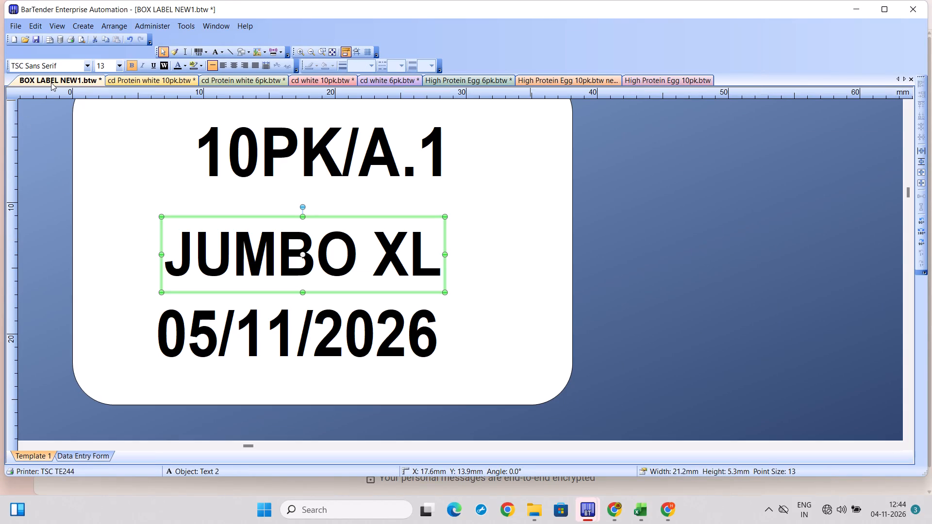